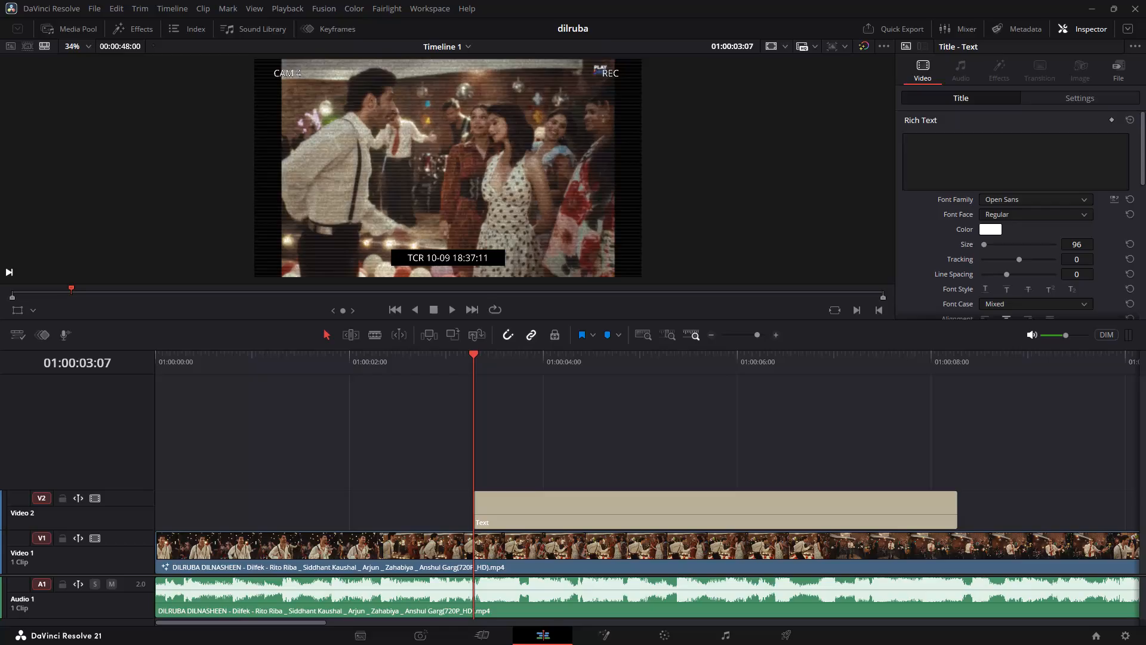
Paste the lyric "Qaabil-e-taareef tu" as the text of the title clip on Video 2.
left_click(1002, 140)
key("ctrl+v")
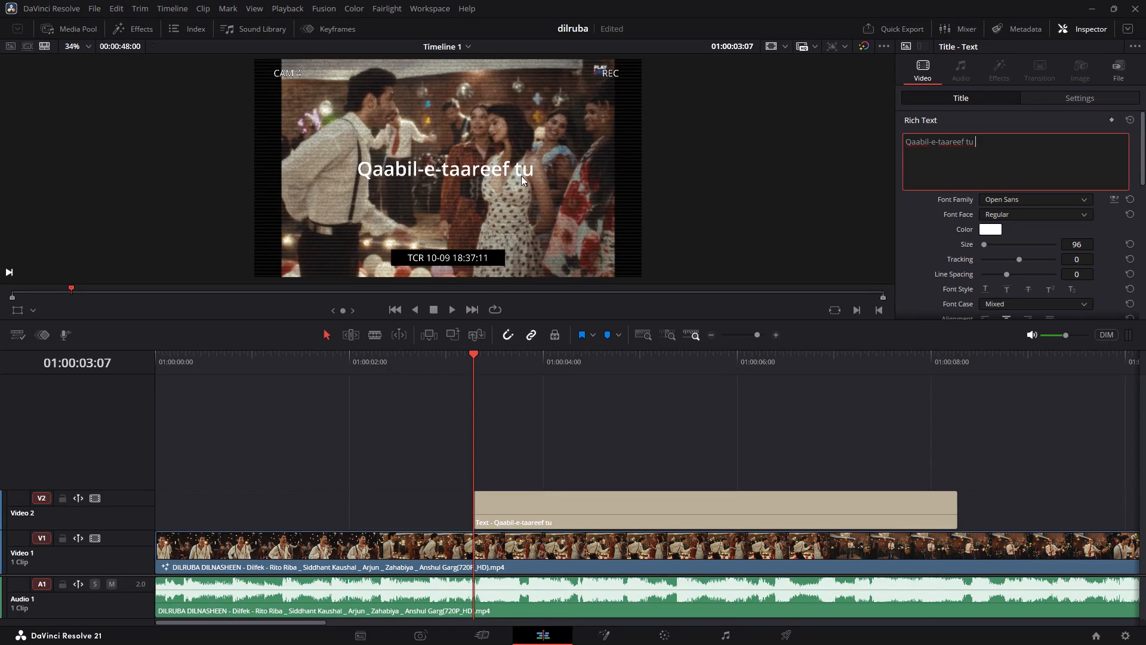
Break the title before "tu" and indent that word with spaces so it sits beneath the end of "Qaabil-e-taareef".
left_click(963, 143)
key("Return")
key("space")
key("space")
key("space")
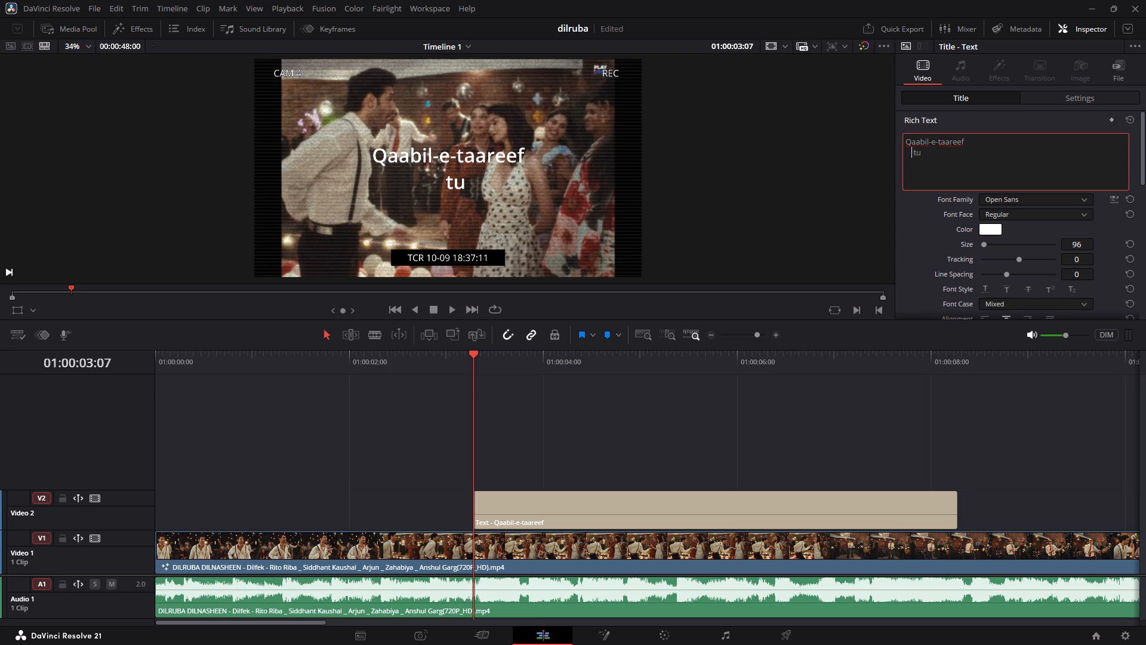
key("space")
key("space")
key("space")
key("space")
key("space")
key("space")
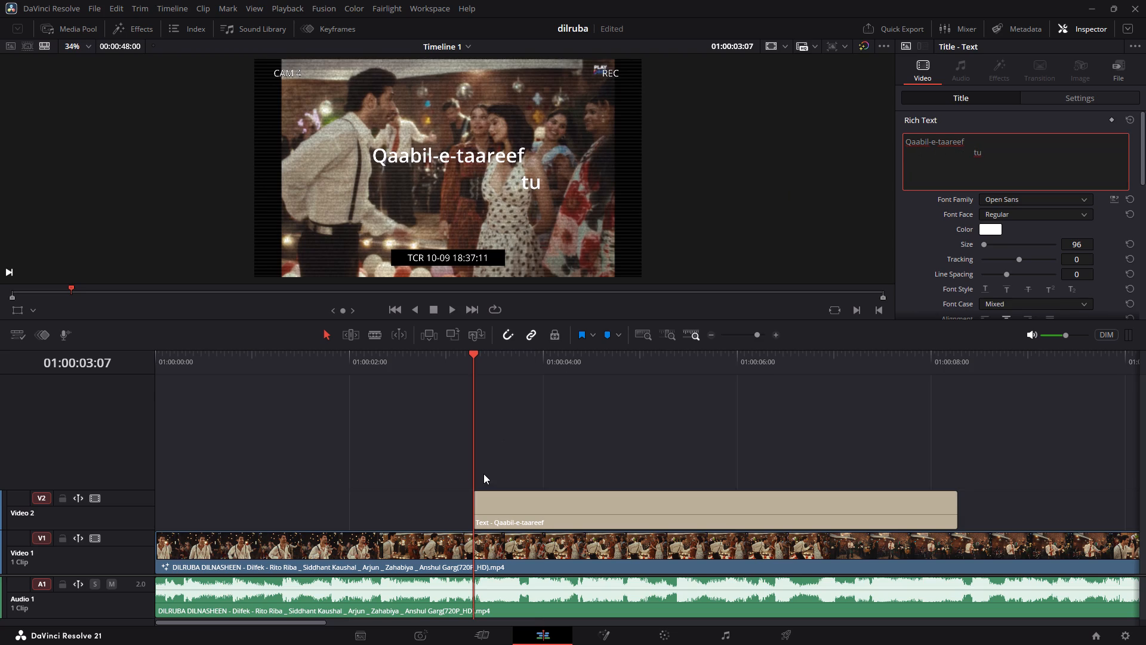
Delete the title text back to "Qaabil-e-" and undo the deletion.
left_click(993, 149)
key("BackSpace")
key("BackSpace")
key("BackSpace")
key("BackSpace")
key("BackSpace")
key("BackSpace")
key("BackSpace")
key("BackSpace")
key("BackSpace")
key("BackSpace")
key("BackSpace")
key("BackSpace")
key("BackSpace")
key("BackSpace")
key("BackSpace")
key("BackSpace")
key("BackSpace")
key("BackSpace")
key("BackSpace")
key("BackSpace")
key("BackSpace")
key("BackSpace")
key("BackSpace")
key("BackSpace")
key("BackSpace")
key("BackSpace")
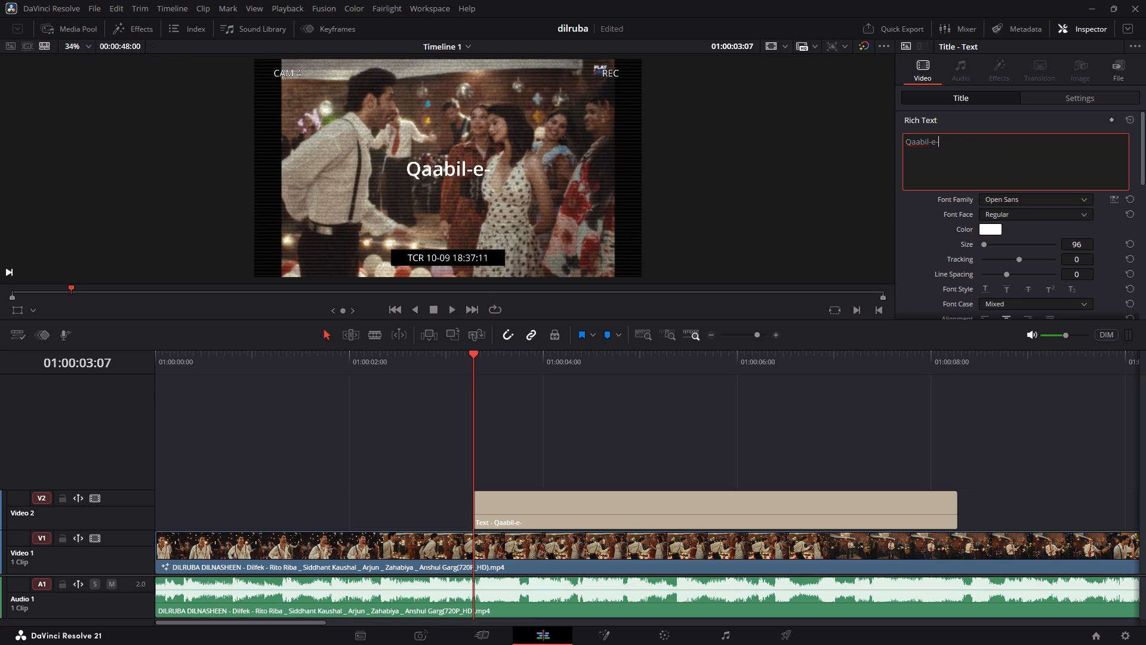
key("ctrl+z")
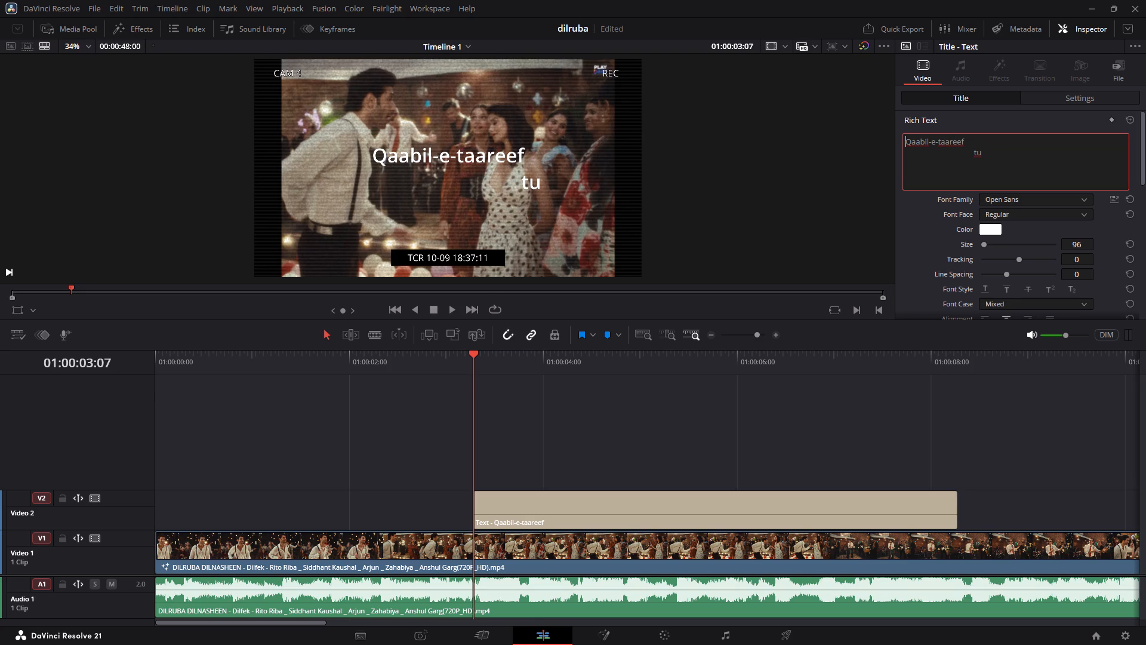
Remove the second line with "tu" and its spacing from the title, keeping only "Qaabil-e-taareef".
left_click(1000, 159)
key("BackSpace")
key("BackSpace")
key("BackSpace")
key("BackSpace")
key("BackSpace")
key("BackSpace")
key("BackSpace")
key("BackSpace")
key("BackSpace")
key("BackSpace")
key("BackSpace")
key("BackSpace")
key("BackSpace")
key("BackSpace")
key("BackSpace")
key("BackSpace")
key("BackSpace")
key("BackSpace")
key("BackSpace")
key("BackSpace")
key("f")
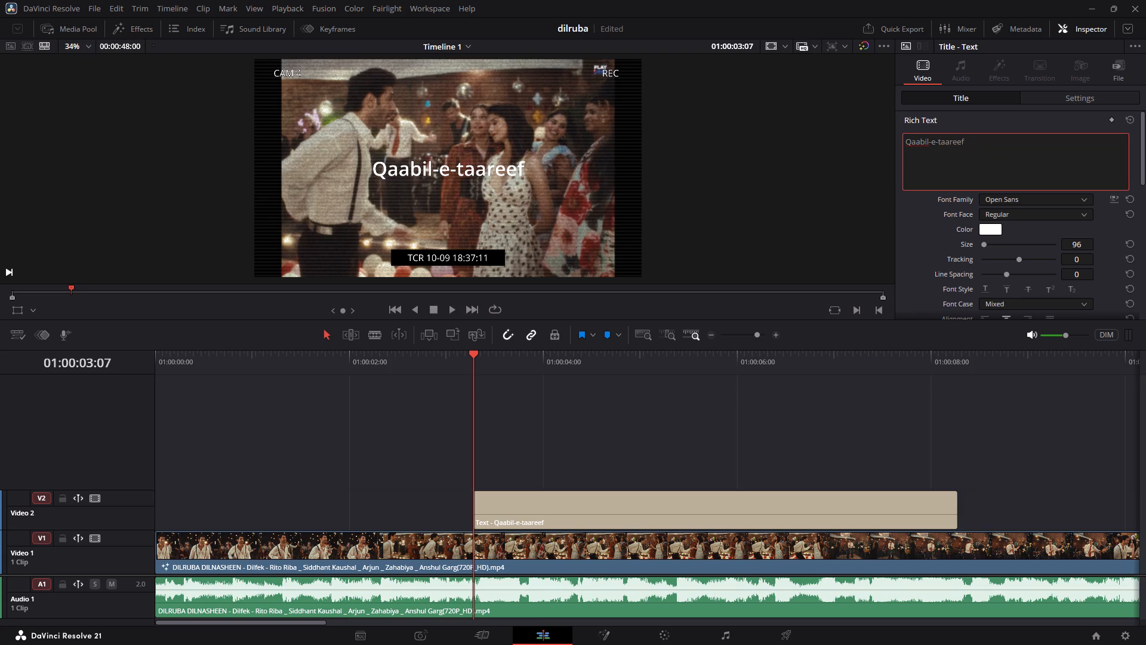
Play the title section repeatedly from around its start to check the text against the timing of the sung lyric.
left_click(506, 441)
key("space")
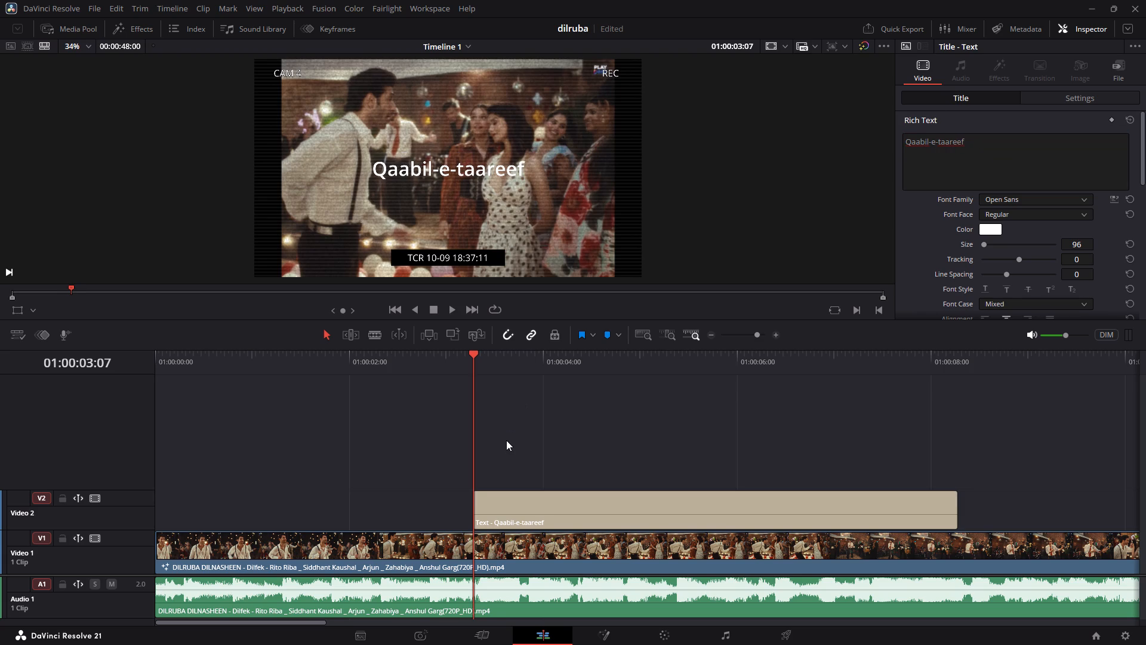
key("space")
key("space")
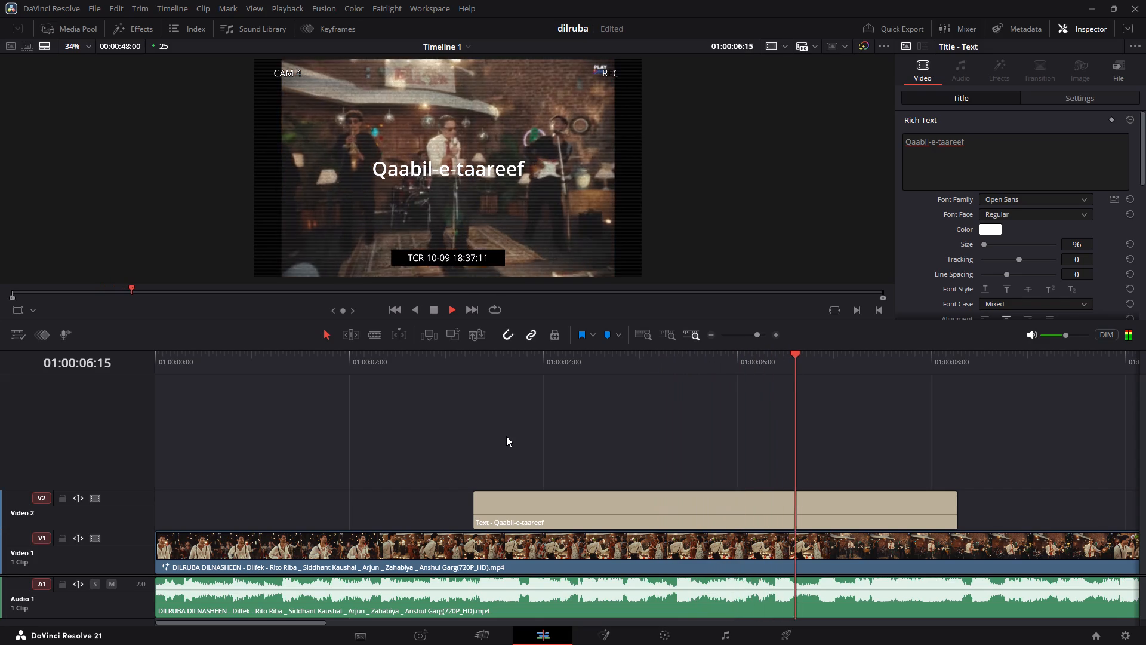
key("space")
key("space")
key("space")
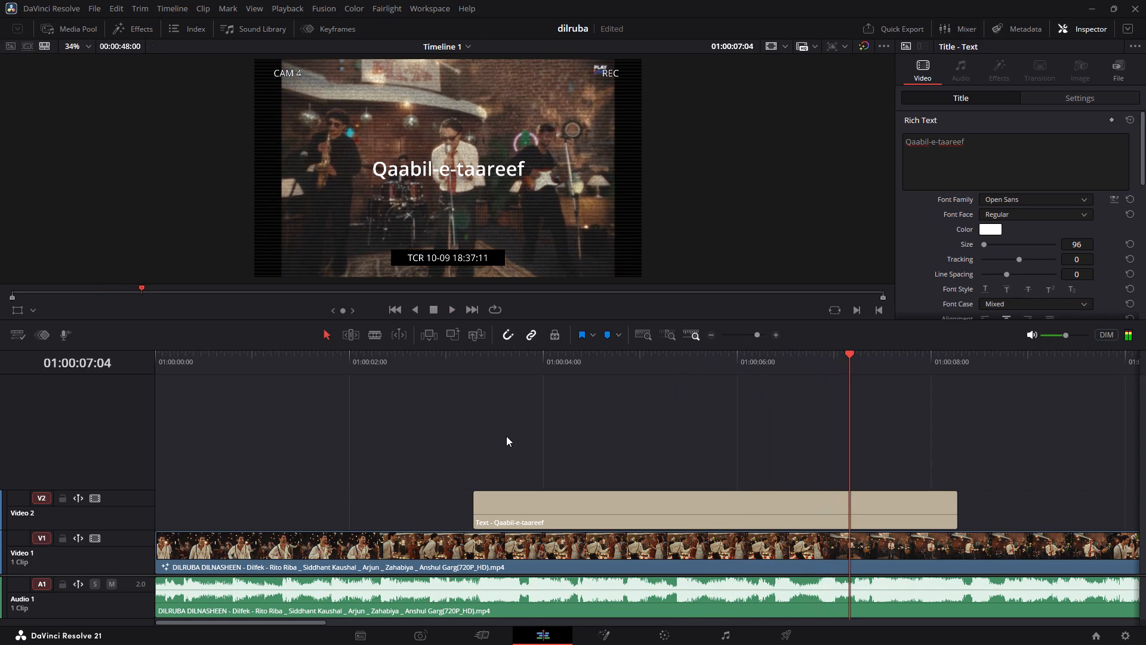
key("Left")
key("Left")
key("Left")
key("Left")
key("Left")
key("Left")
key("Left")
key("Left")
key("Left")
key("Left")
key("Left")
key("Left")
key("Left")
key("Left")
key("Left")
key("Left")
key("Left")
key("Left")
key("Left")
key("Left")
key("Left")
key("Left")
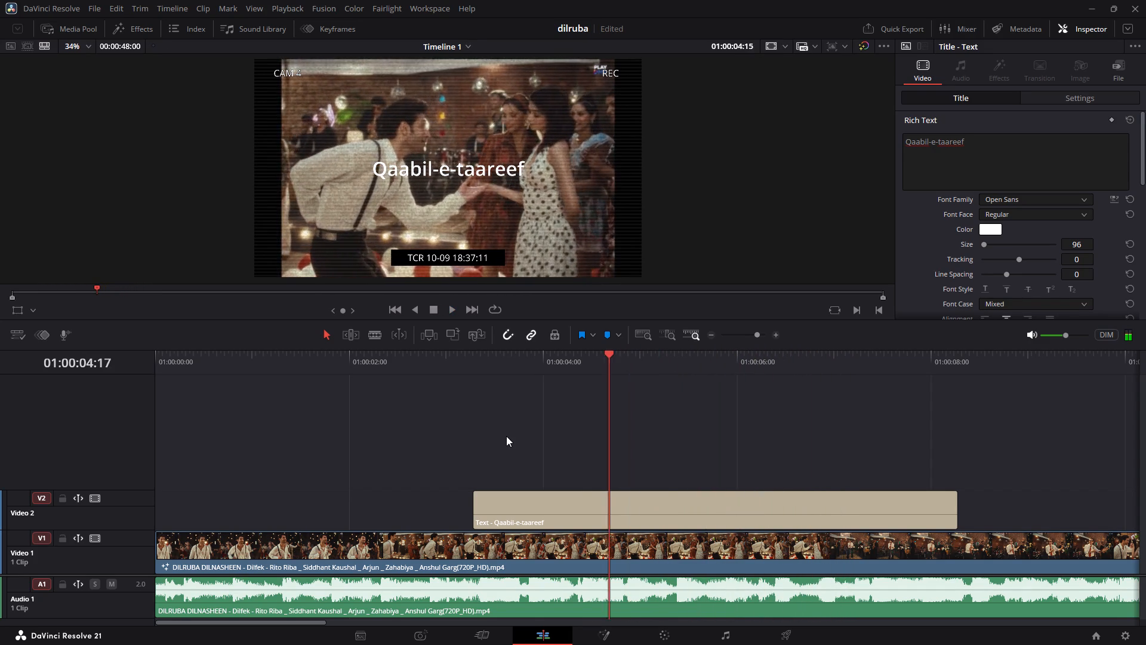
key("space")
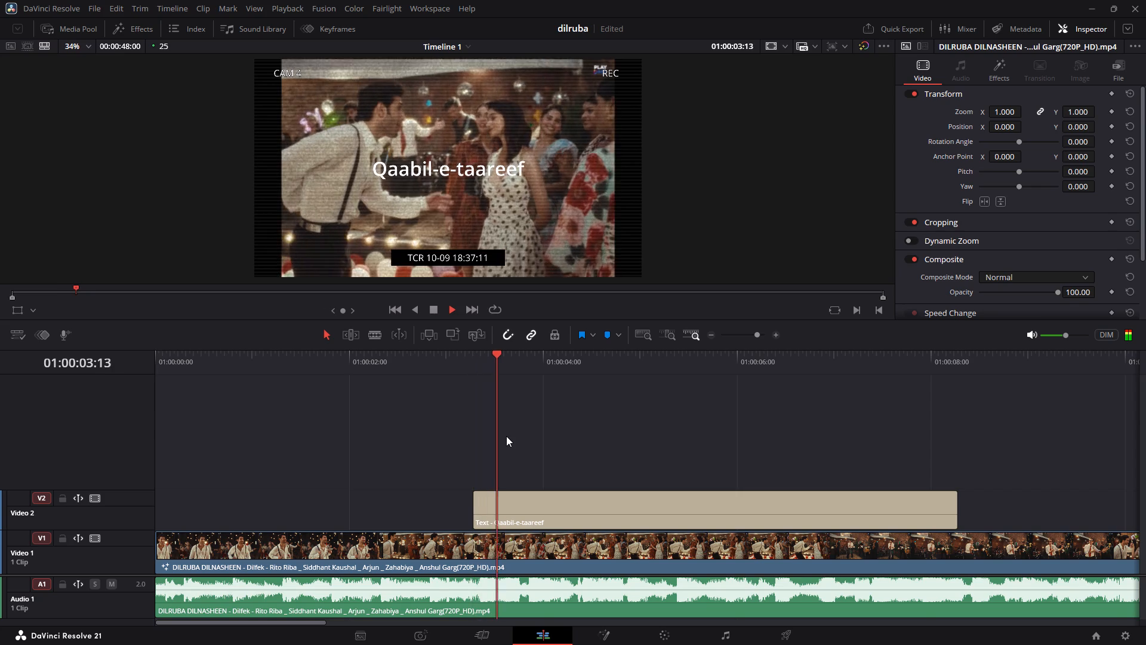
key("space")
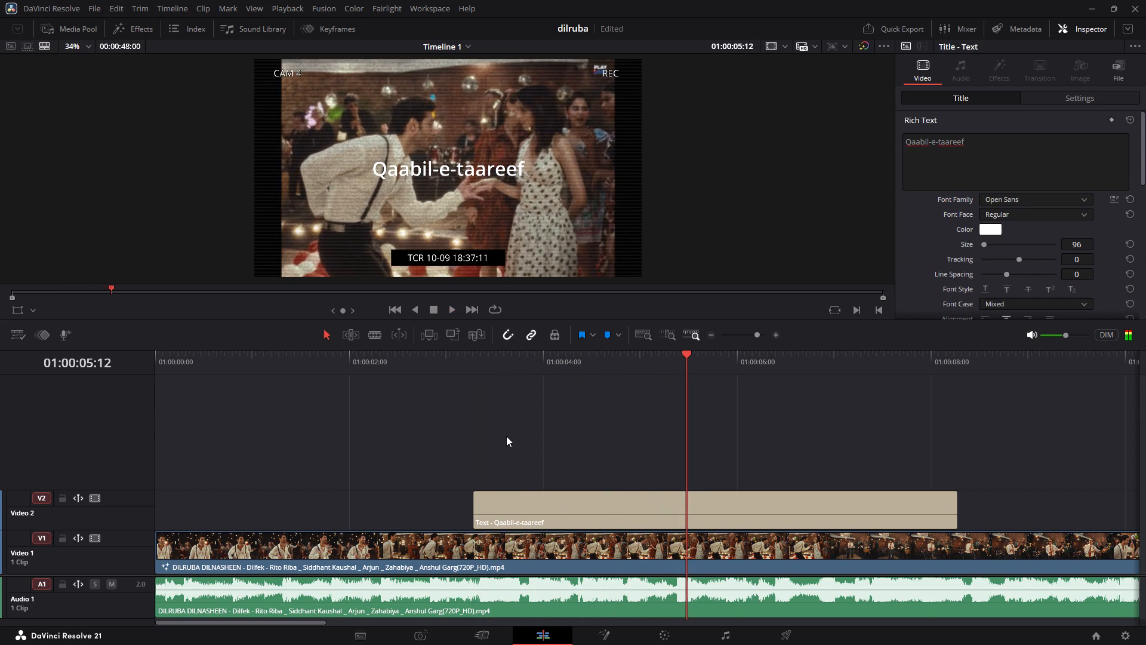
key("Up")
key("space")
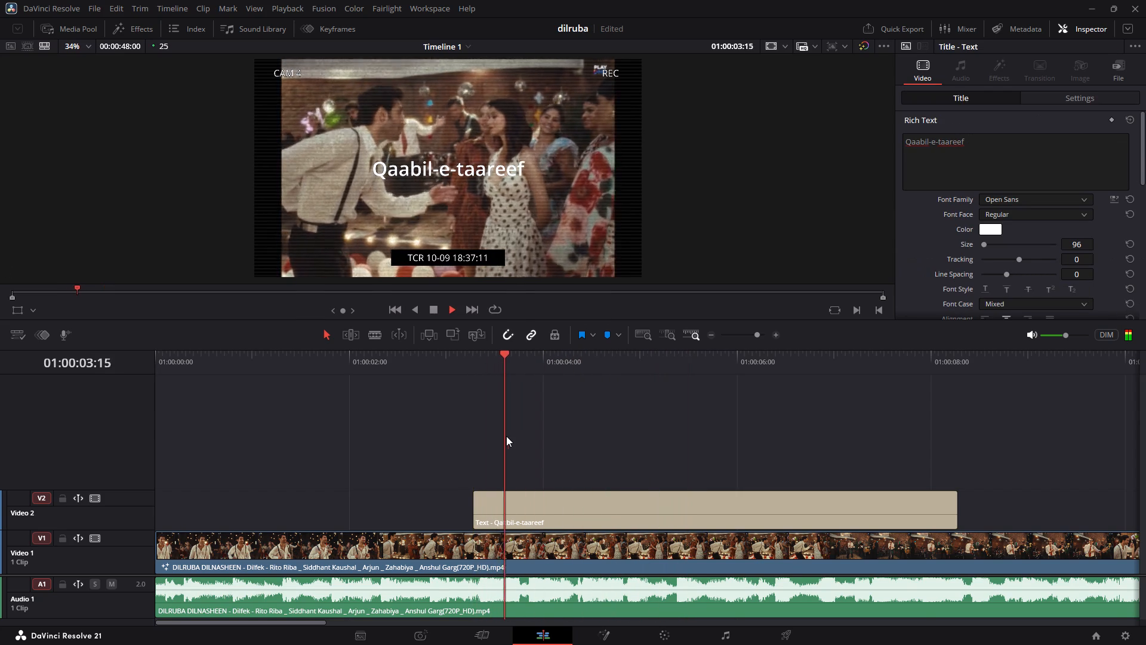
key("space")
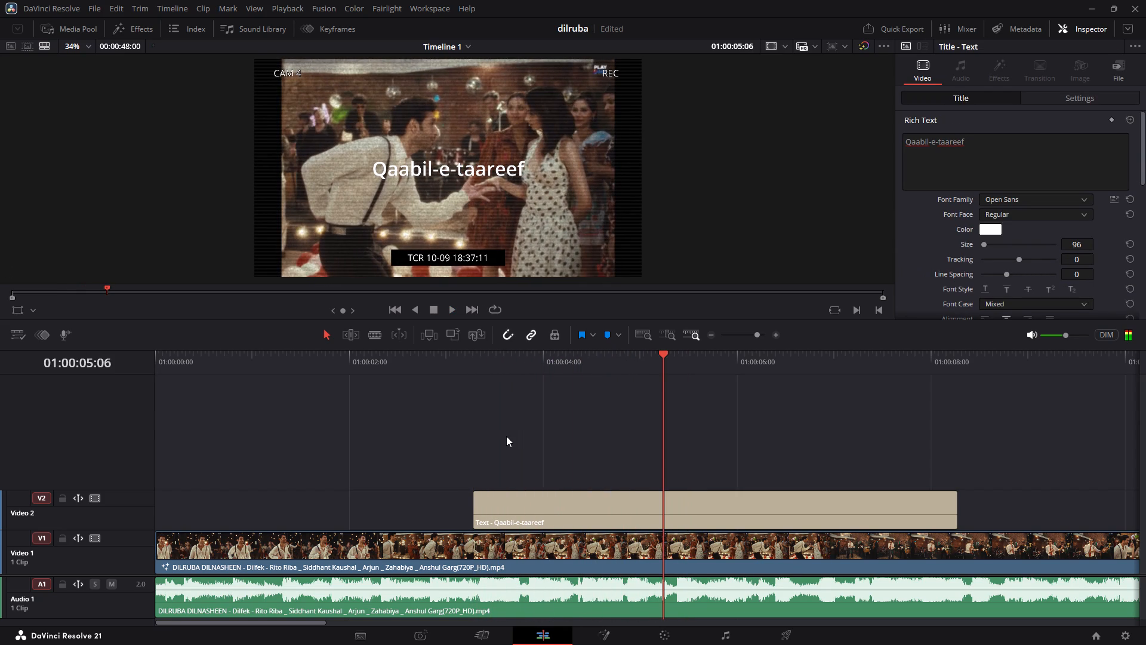
Position the playhead at 01:00:05:05, replaying the passage to check the lyric timing.
key("Right")
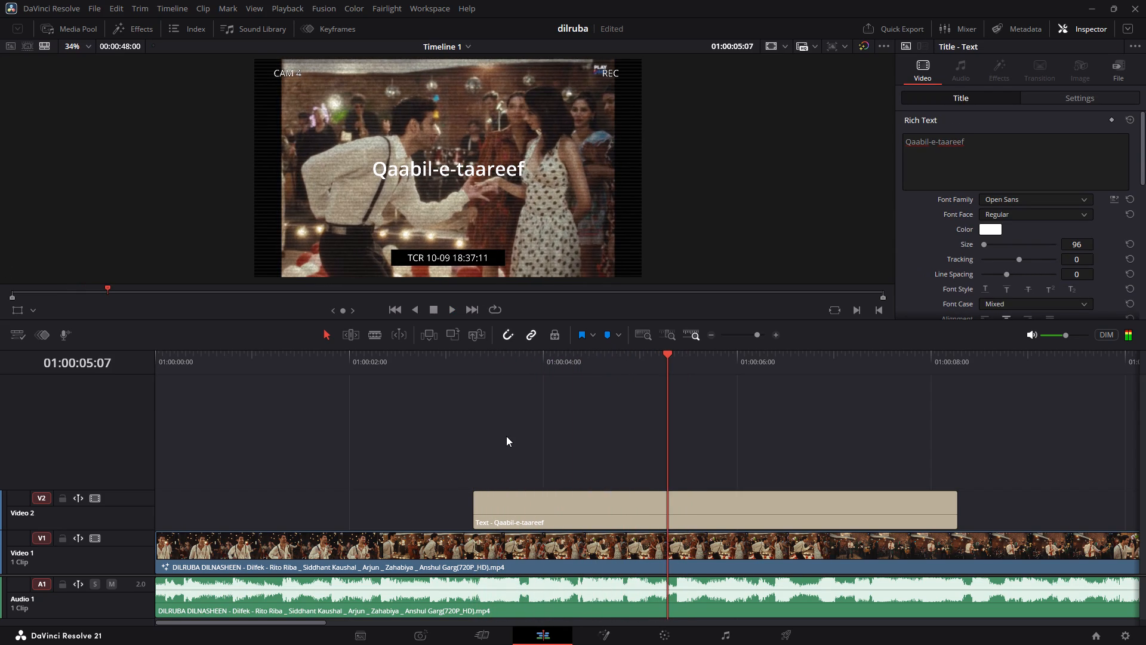
key("Right")
key("Right")
key("Right")
key("Left")
key("Left")
key("Left")
key("Left")
key("Left")
key("Left")
key("Left")
key("Left")
key("Left")
key("Left")
key("Left")
key("Left")
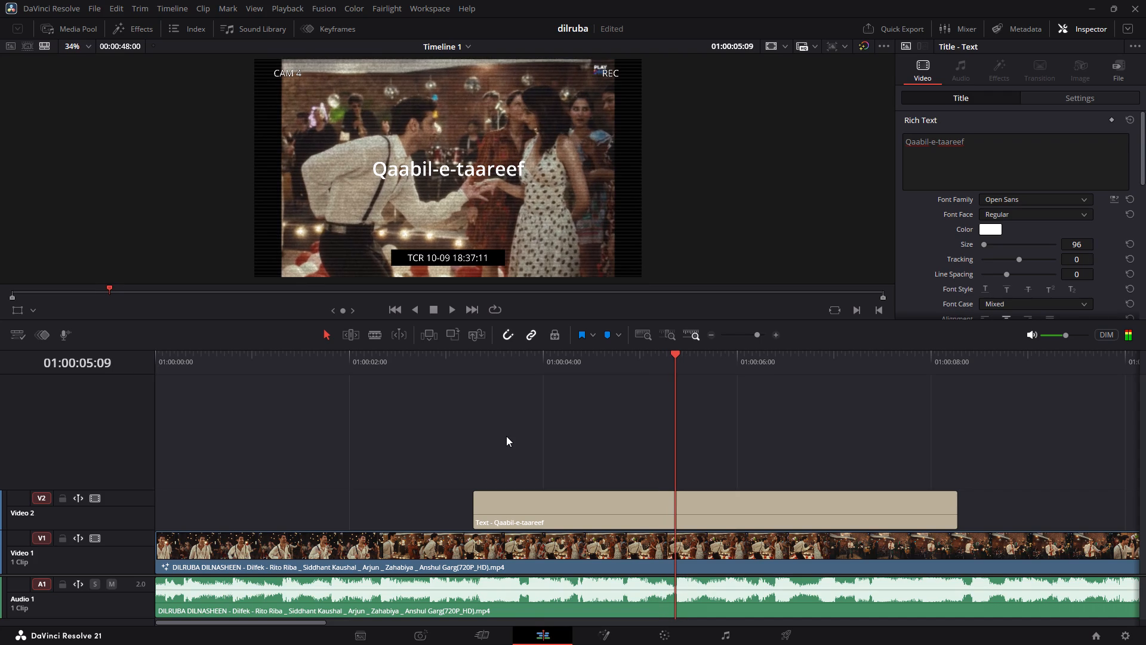
key("space")
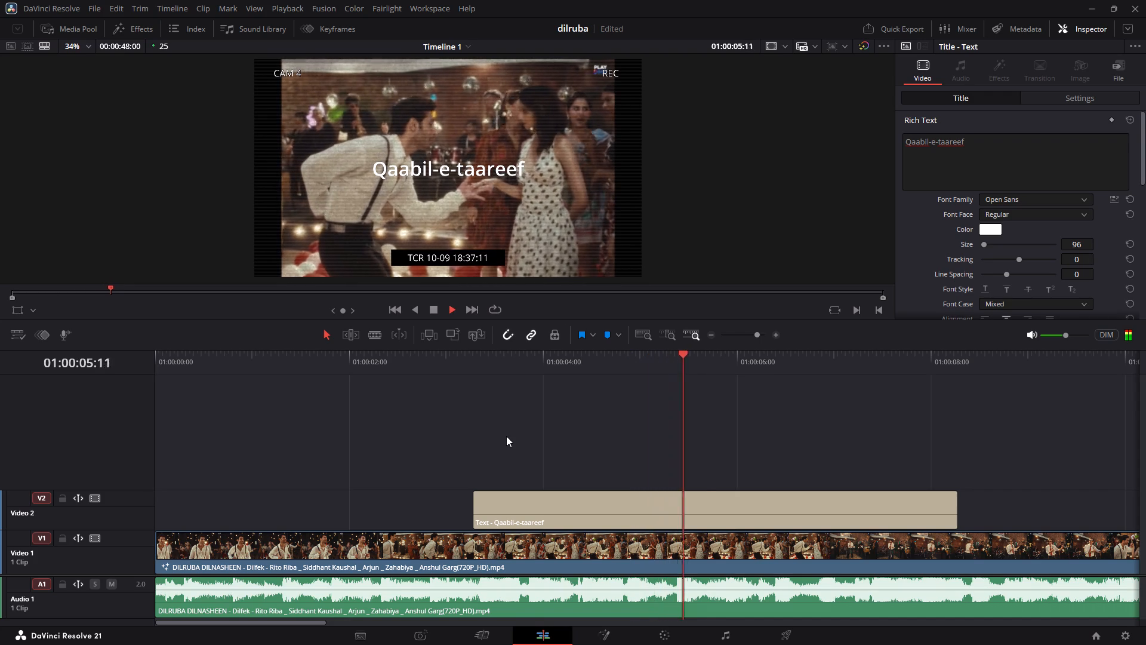
key("space")
key("Left")
key("Left")
key("Left")
key("Left")
key("Left")
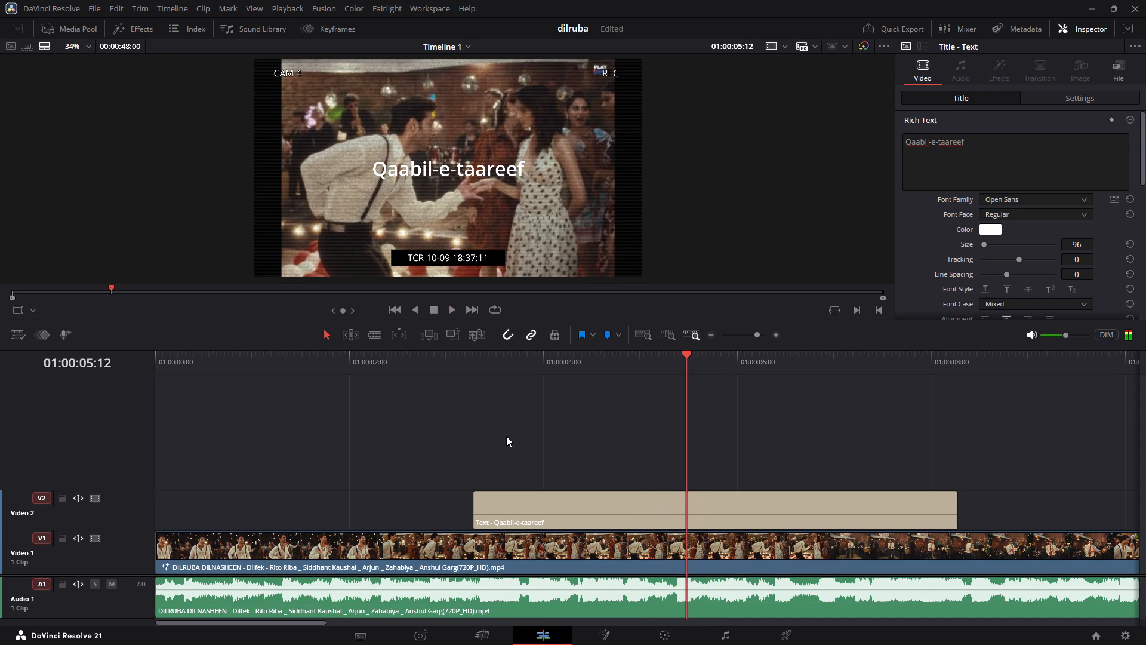
key("Left")
key("Left")
key("Left")
key("Left")
key("Left")
key("Left")
key("Left")
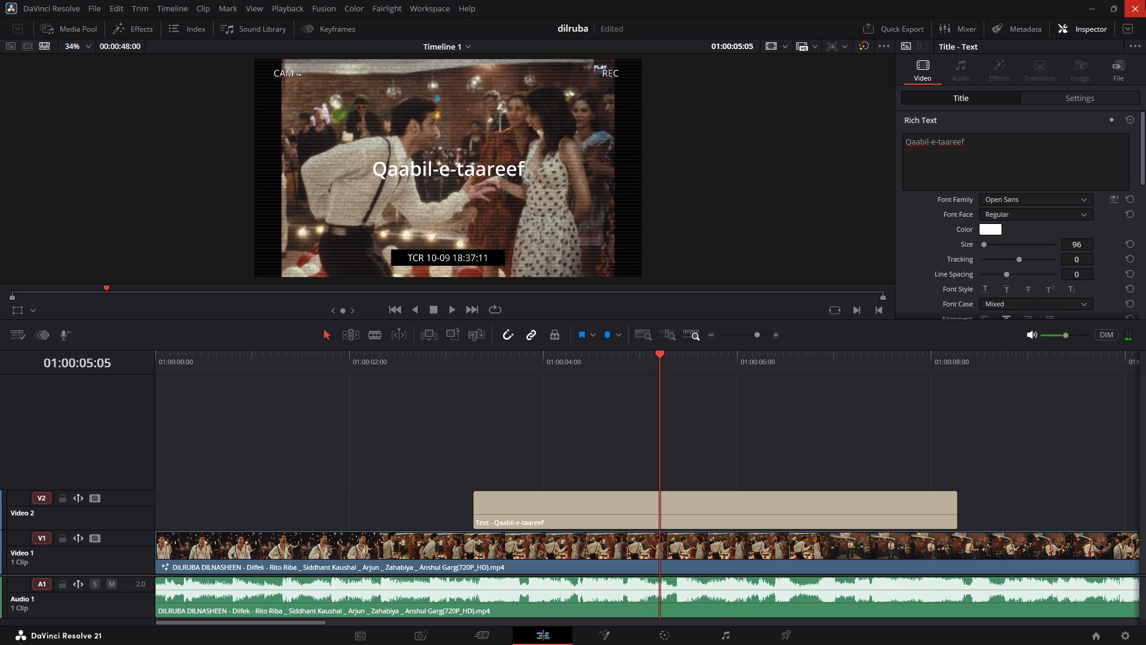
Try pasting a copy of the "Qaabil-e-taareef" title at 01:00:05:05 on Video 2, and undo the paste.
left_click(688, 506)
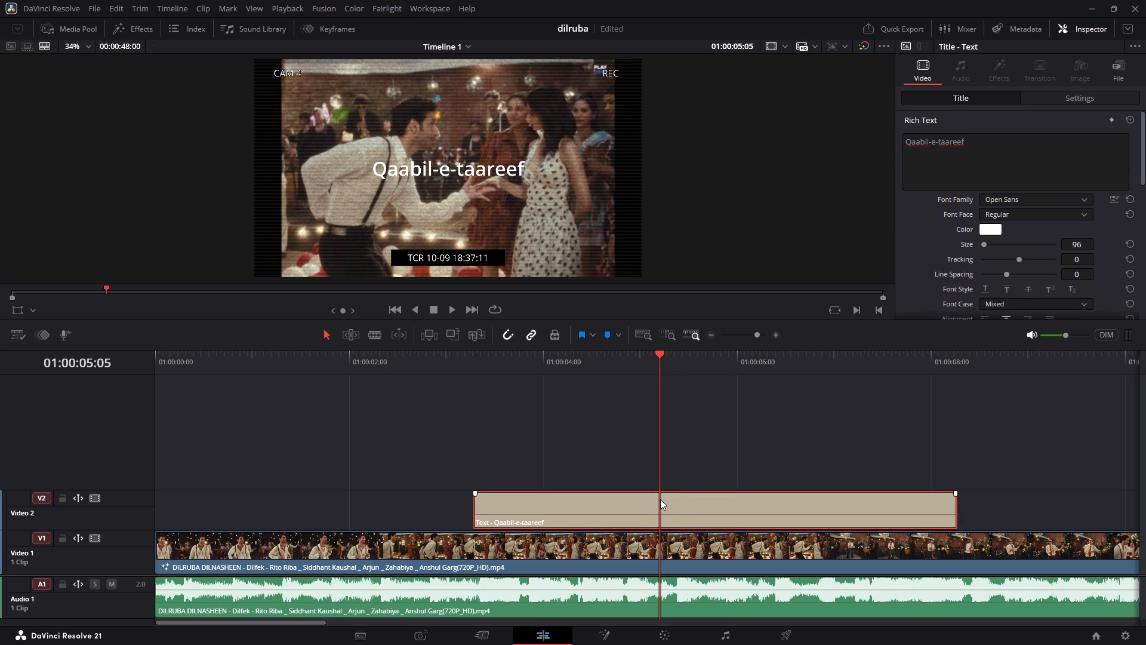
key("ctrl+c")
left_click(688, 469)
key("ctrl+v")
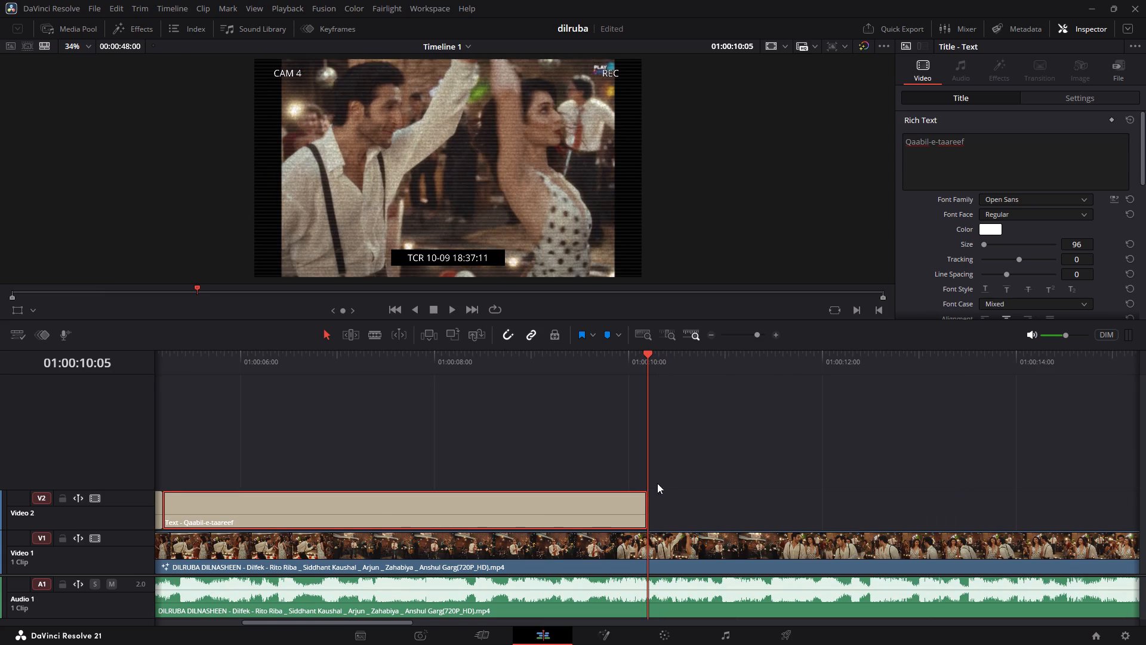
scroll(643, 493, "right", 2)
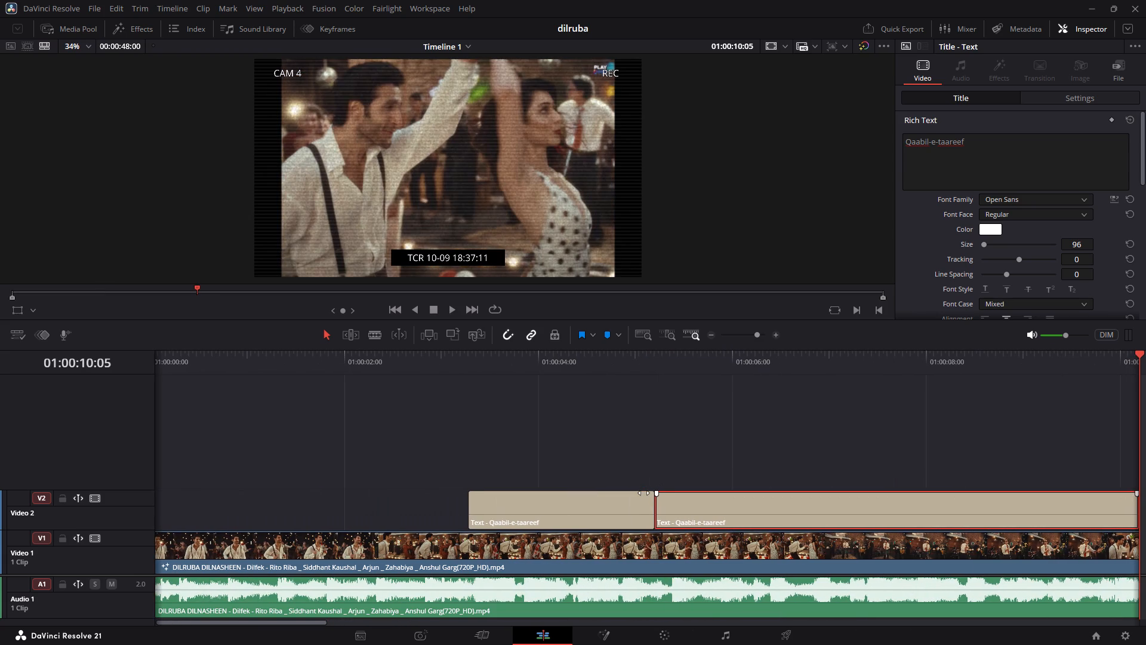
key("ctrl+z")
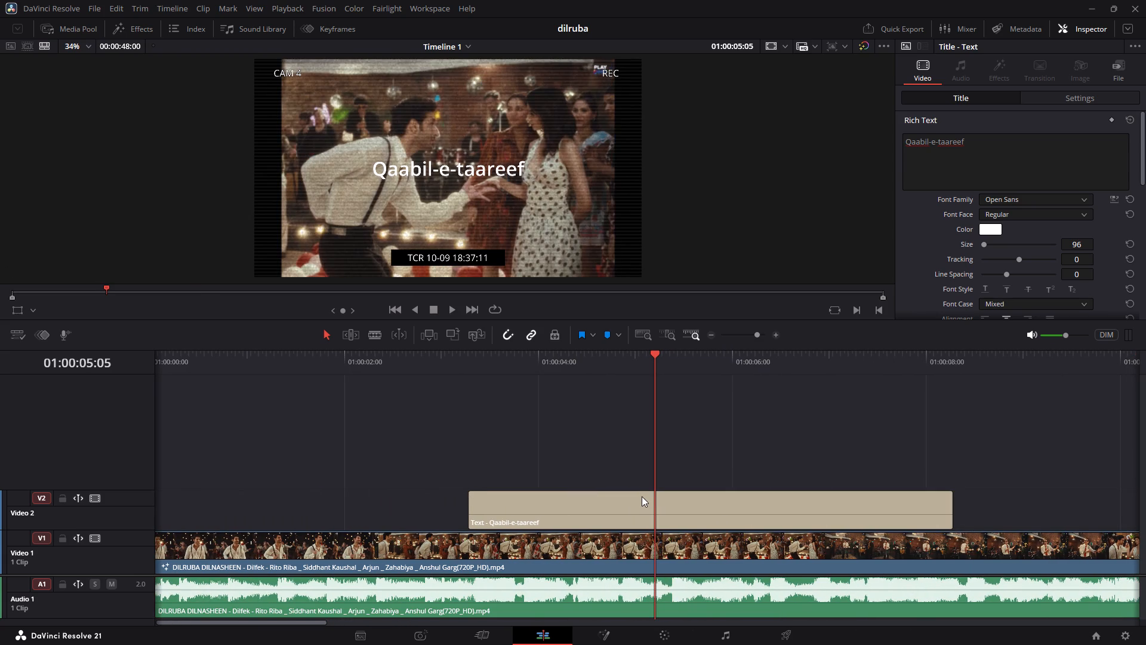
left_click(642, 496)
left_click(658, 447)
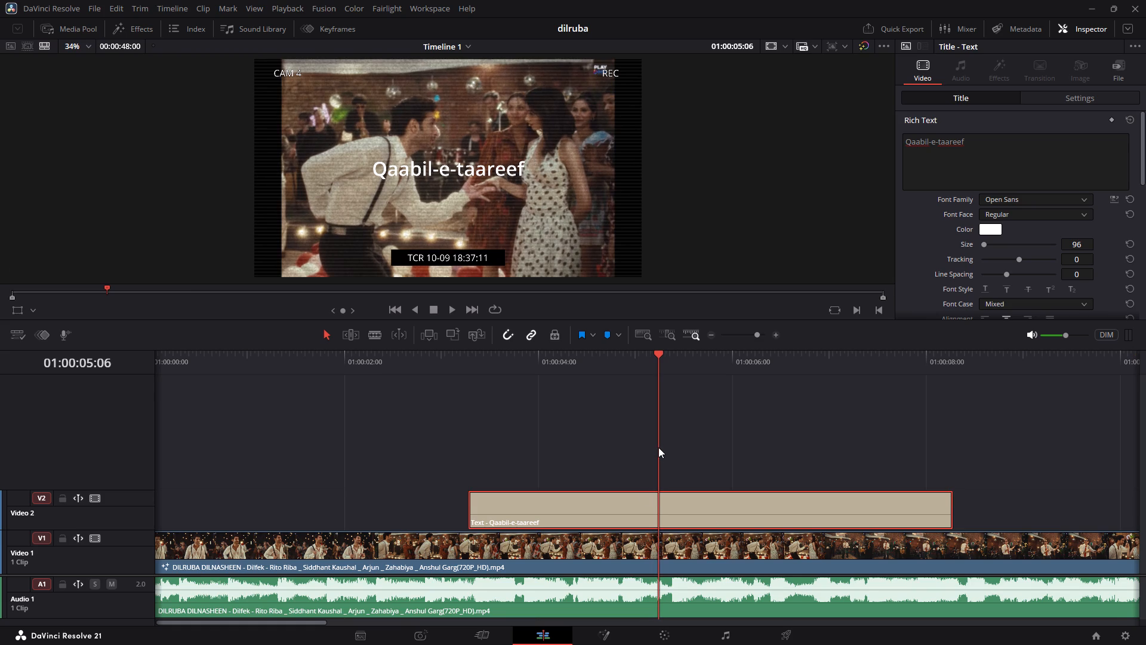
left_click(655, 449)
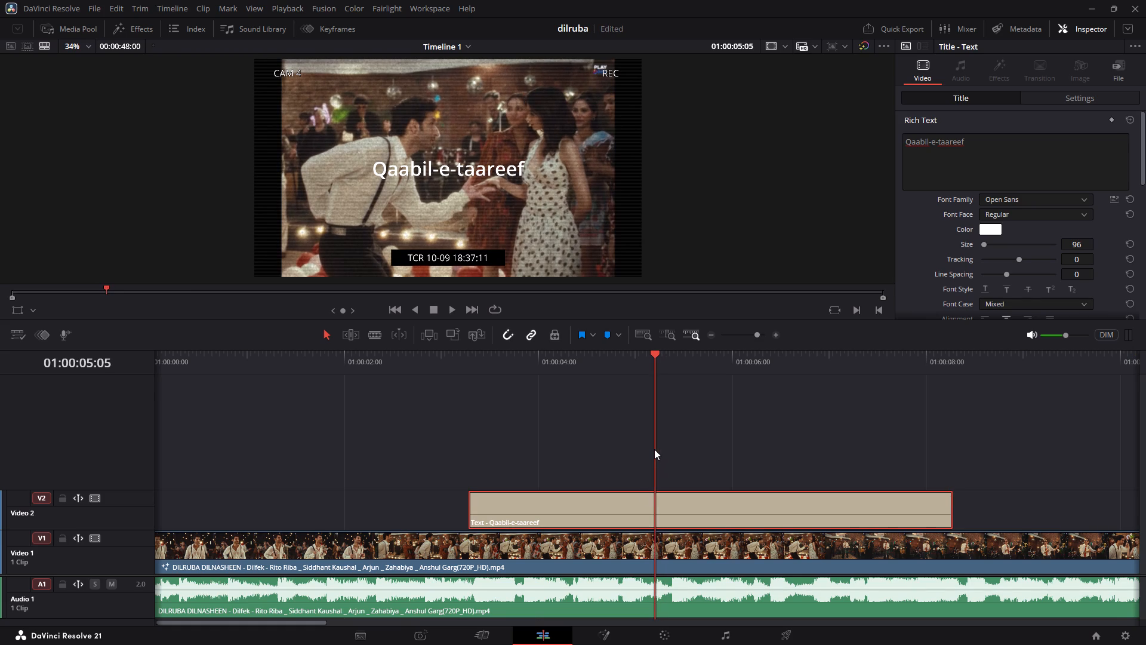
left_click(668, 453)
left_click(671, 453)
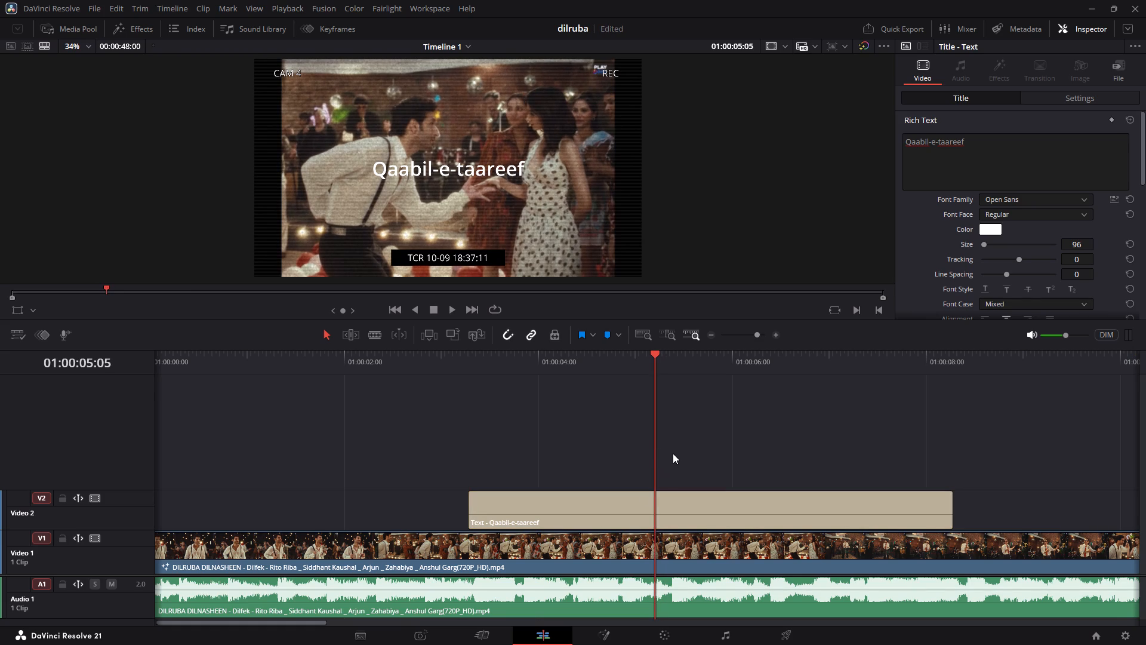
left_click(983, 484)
Duplicate the "Qaabil-e-taareef" title from Video 2 onto a new Video 3 track directly above it, keeping the same timing.
left_click(863, 514)
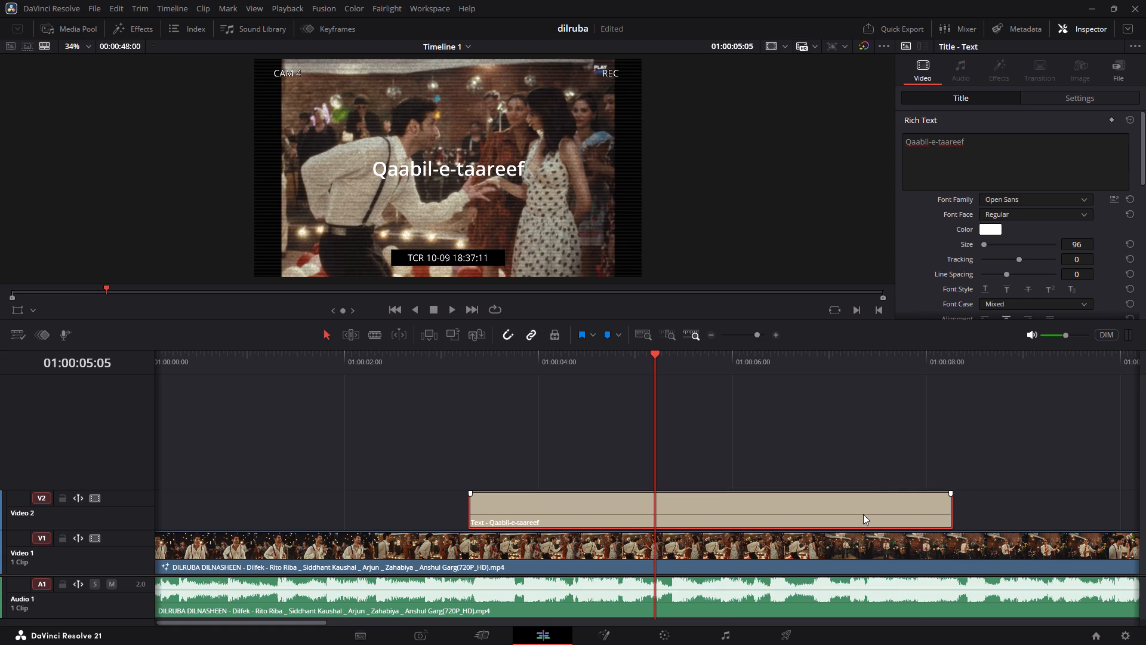
left_click_drag(863, 514, 871, 465, "ctrl+alt")
left_click_drag(871, 465, 856, 475, "alt+shift")
left_click_drag(829, 509, 831, 468, "alt+shift")
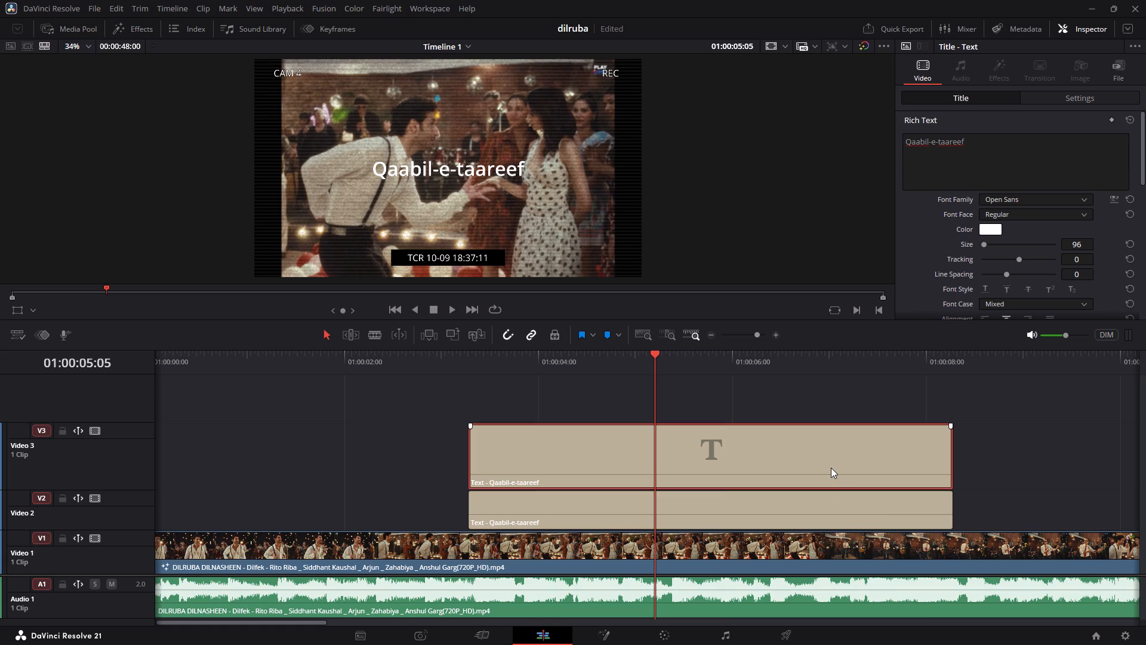
left_click(826, 469)
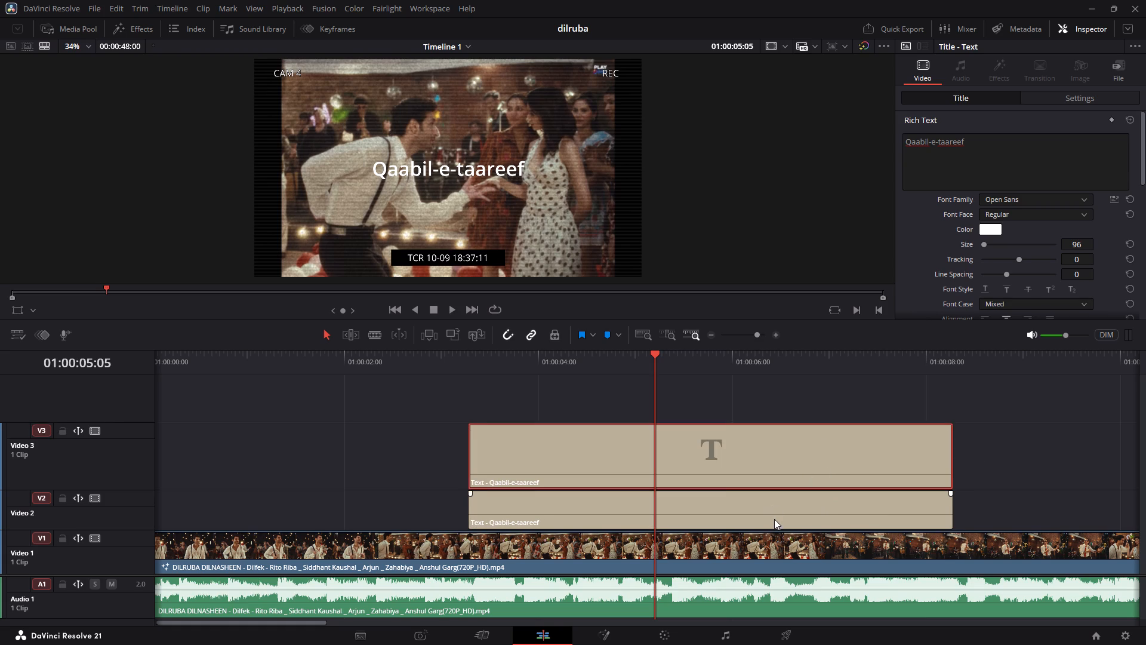
left_click(774, 518)
left_click(583, 453)
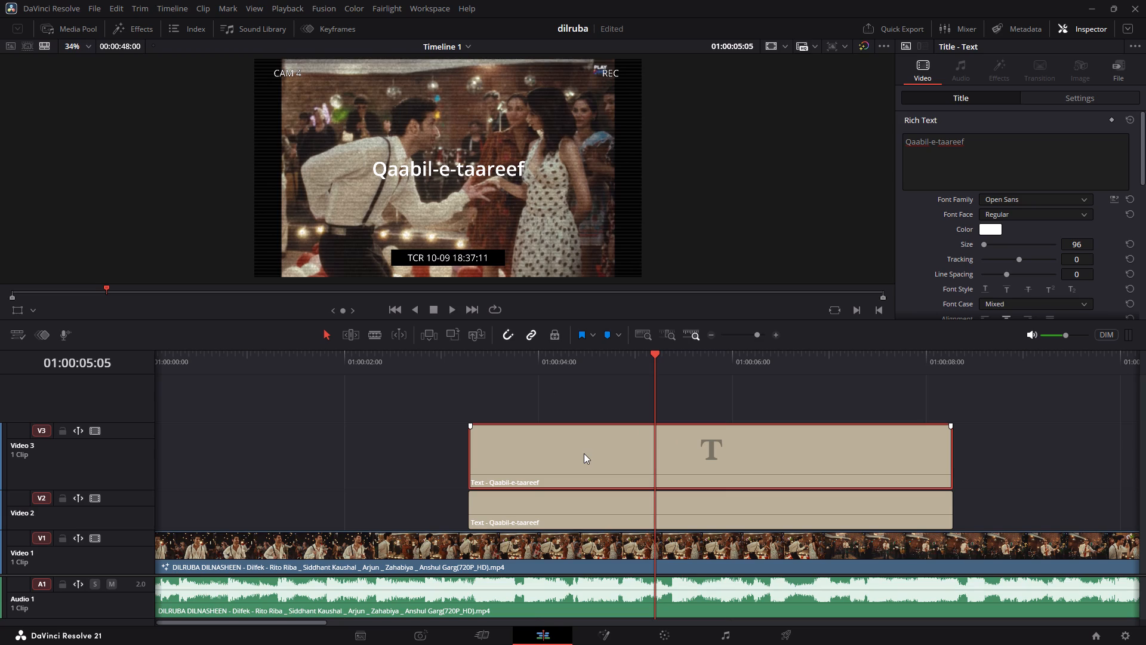
Trim the start of the Video 3 title copy to the playhead at 01:00:05:05.
key("Right")
key("Right")
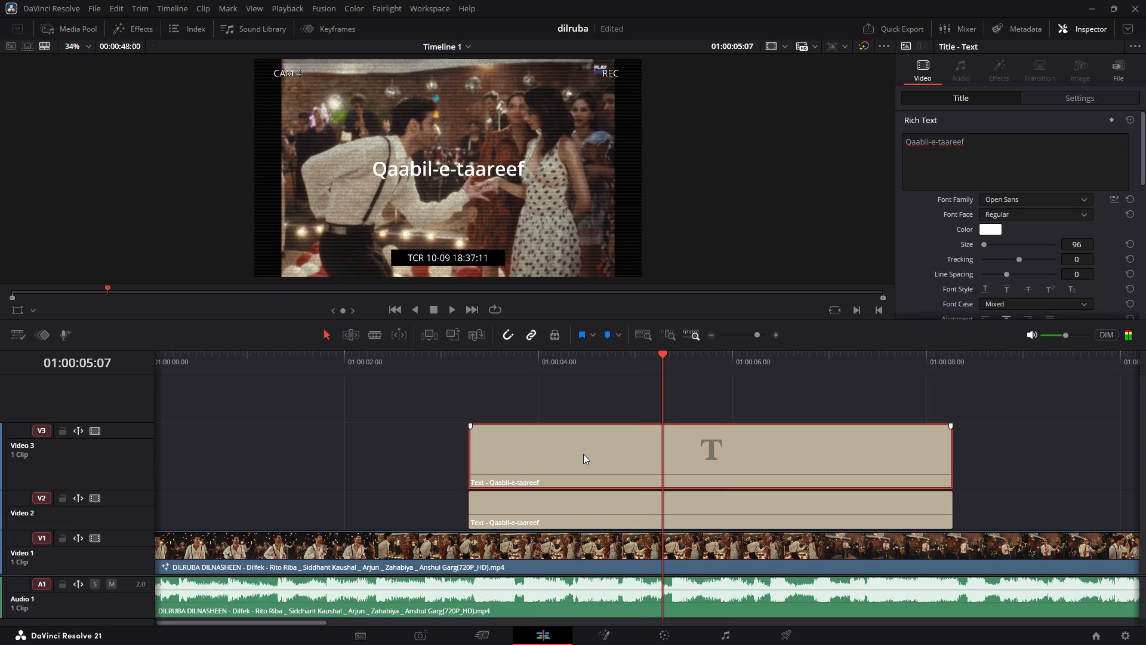
key("Left")
key("Left")
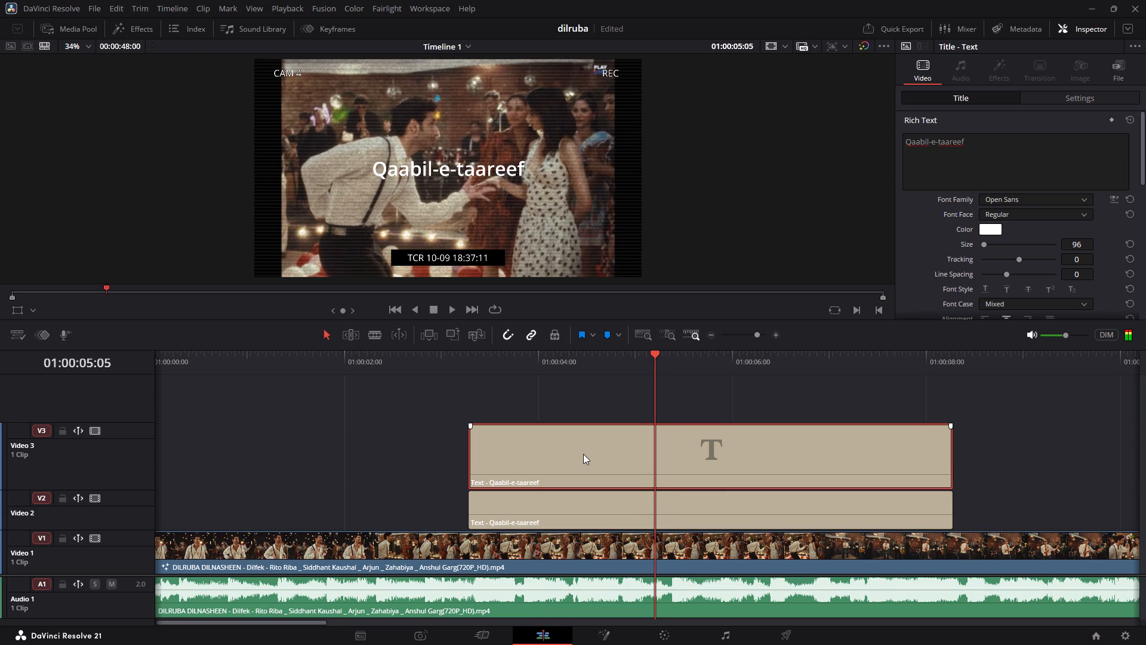
left_click(583, 454)
key("shift+braceleft")
Replace the text of the Video 3 title with "tu".
left_click(1023, 142)
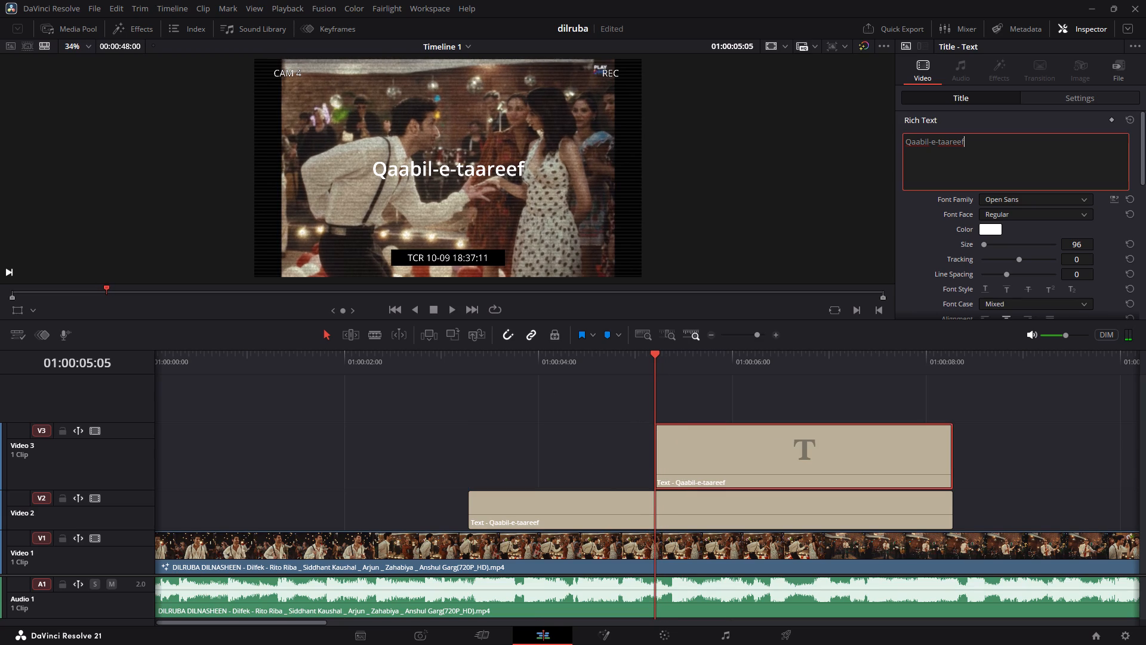
key("ctrl+BackSpace")
key("ctrl+BackSpace")
key("ctrl+BackSpace")
key("ctrl+BackSpace")
key("ctrl+BackSpace")
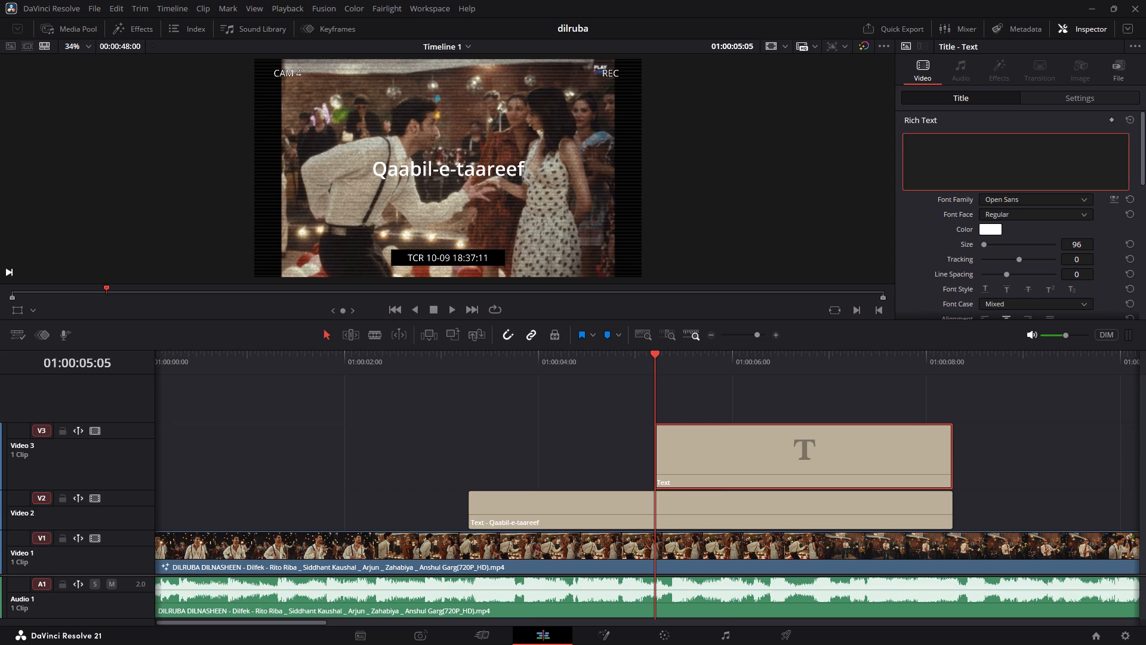
type("tu")
Lower the "tu" title beneath "Qaabil-e-taareef" by reducing its Y position to about 429.
left_click(688, 413)
left_click(603, 511)
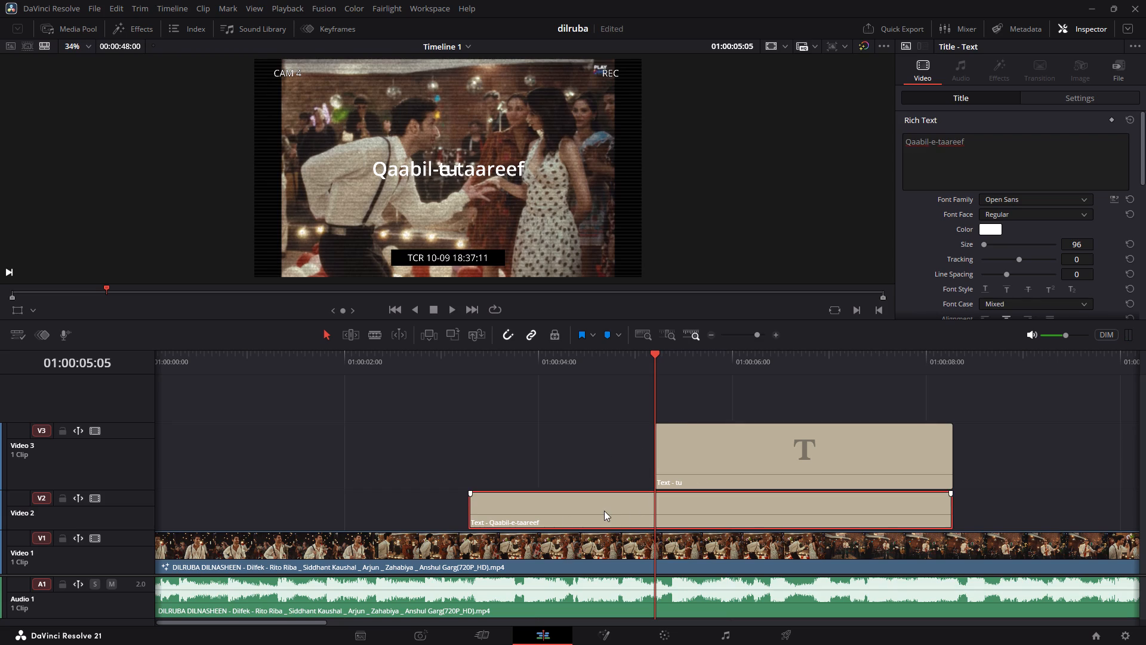
left_click(732, 443)
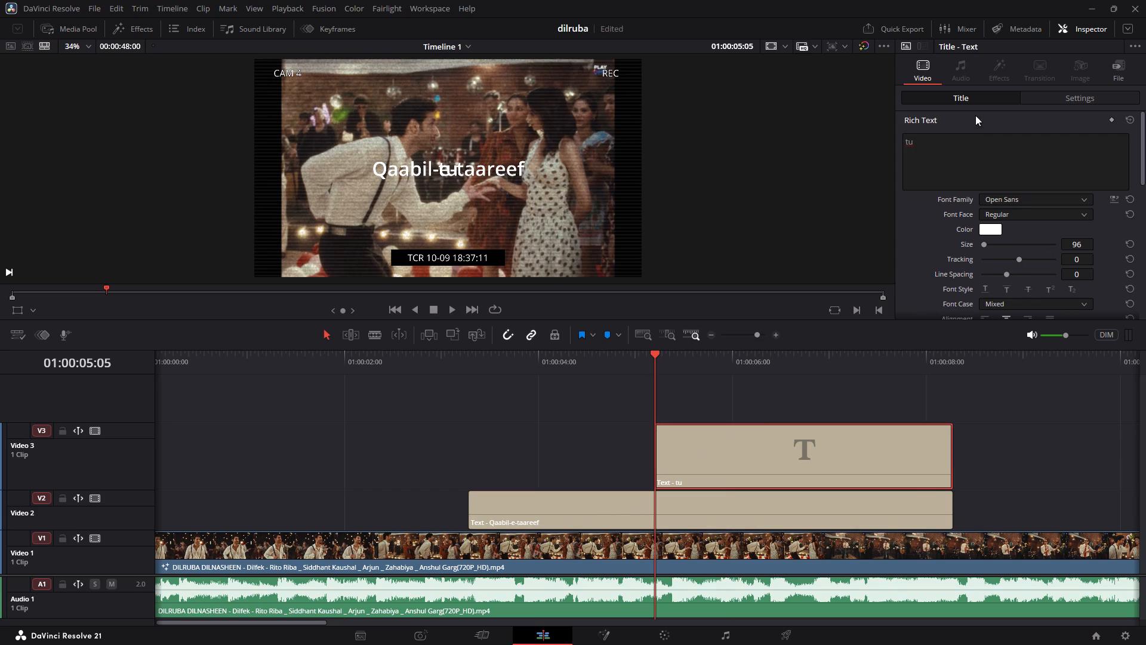
scroll(978, 100, "down", 3)
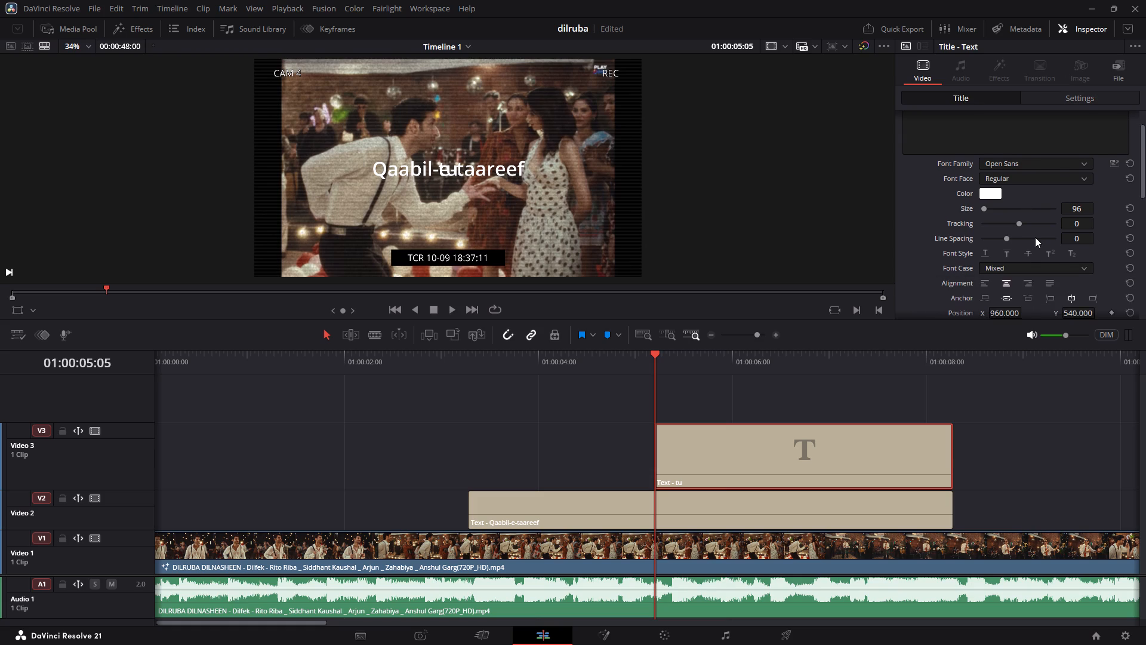
scroll(1035, 237, "down", 2)
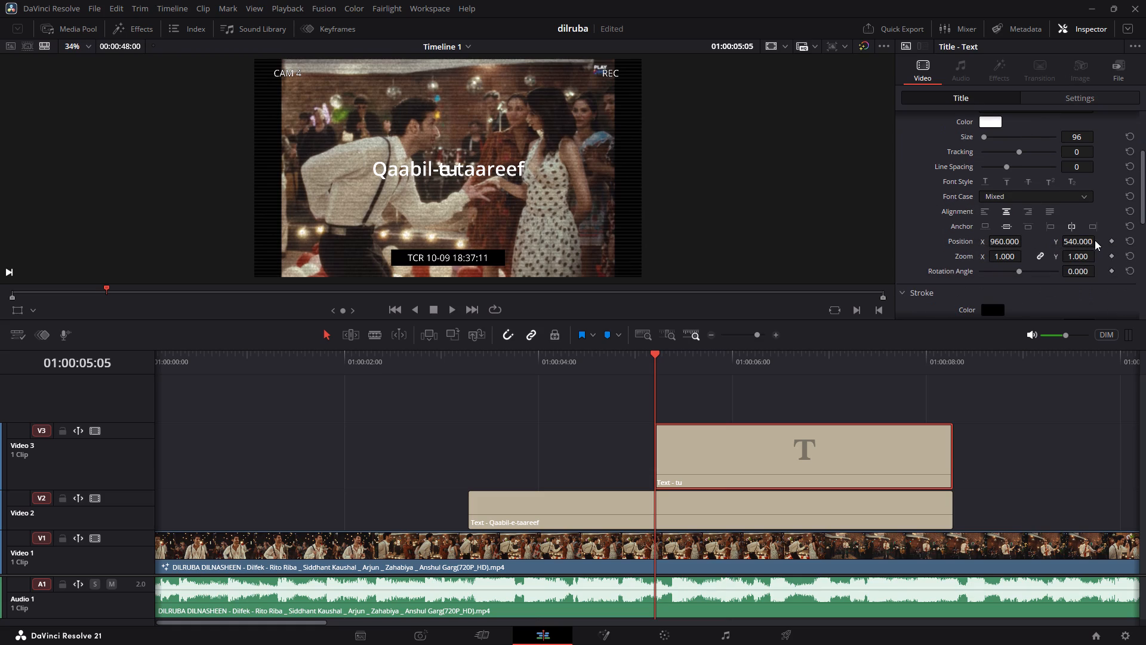
left_click_drag(1088, 240, 1043, 236)
left_click_drag(1043, 236, 1021, 234)
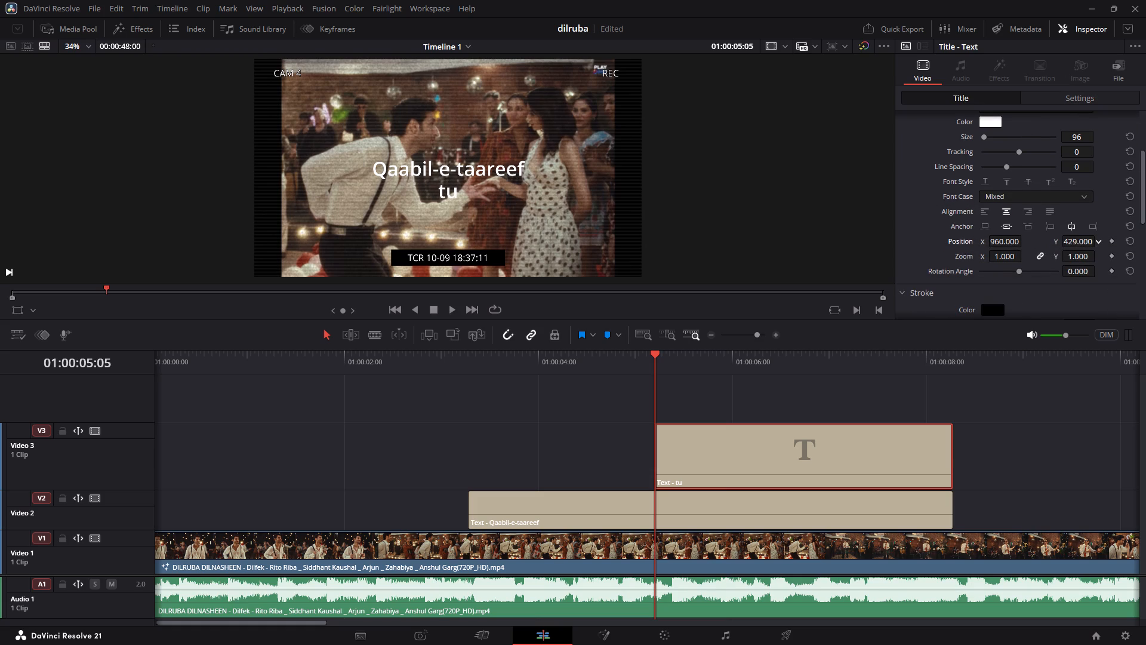
left_click_drag(1021, 234, 1020, 234)
scroll(1017, 251, "up", 4)
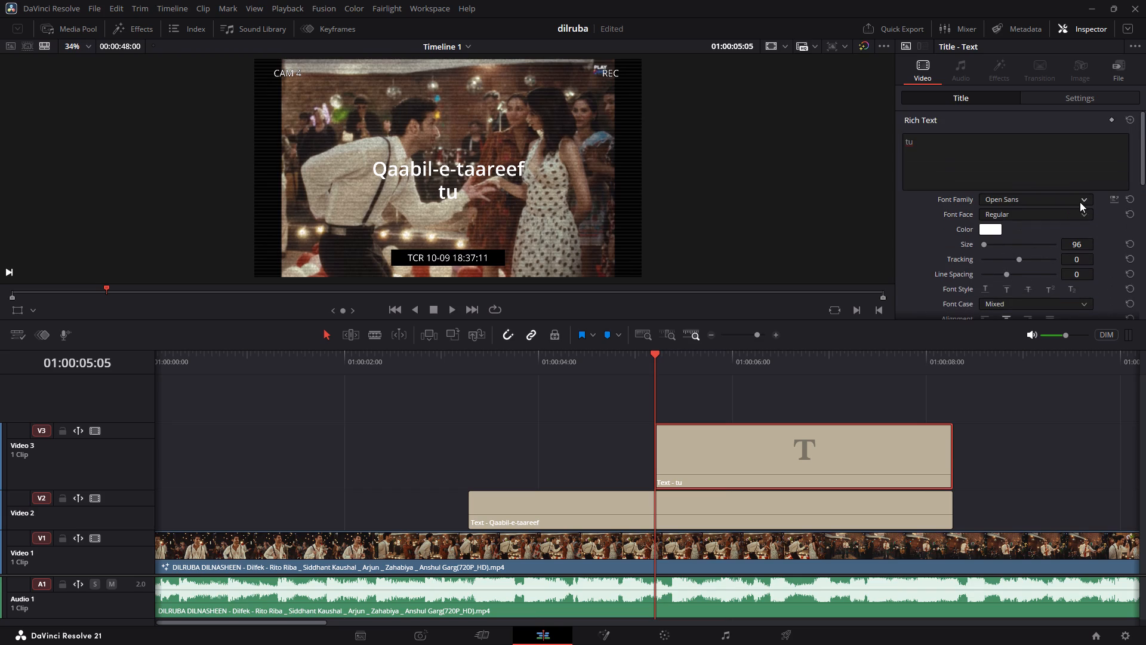
Set the font family of both the "Qaabil-e-taareef" and "tu" titles to Old English Text MT.
left_click(756, 518)
left_click_drag(912, 394, 867, 460)
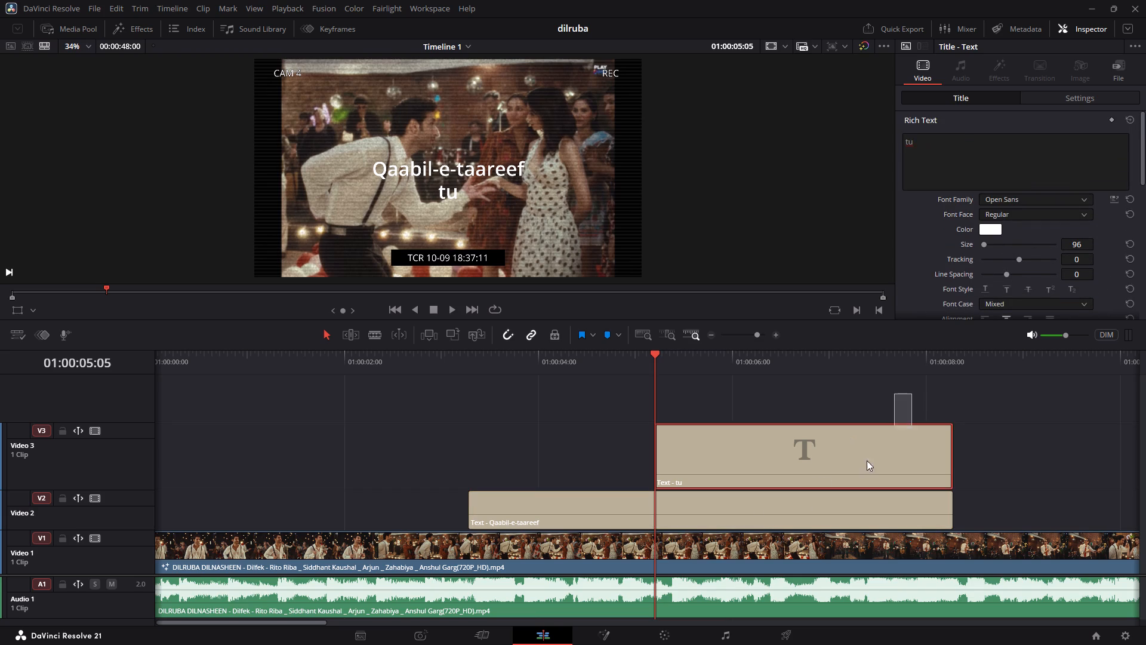
left_click_drag(867, 460, 831, 500)
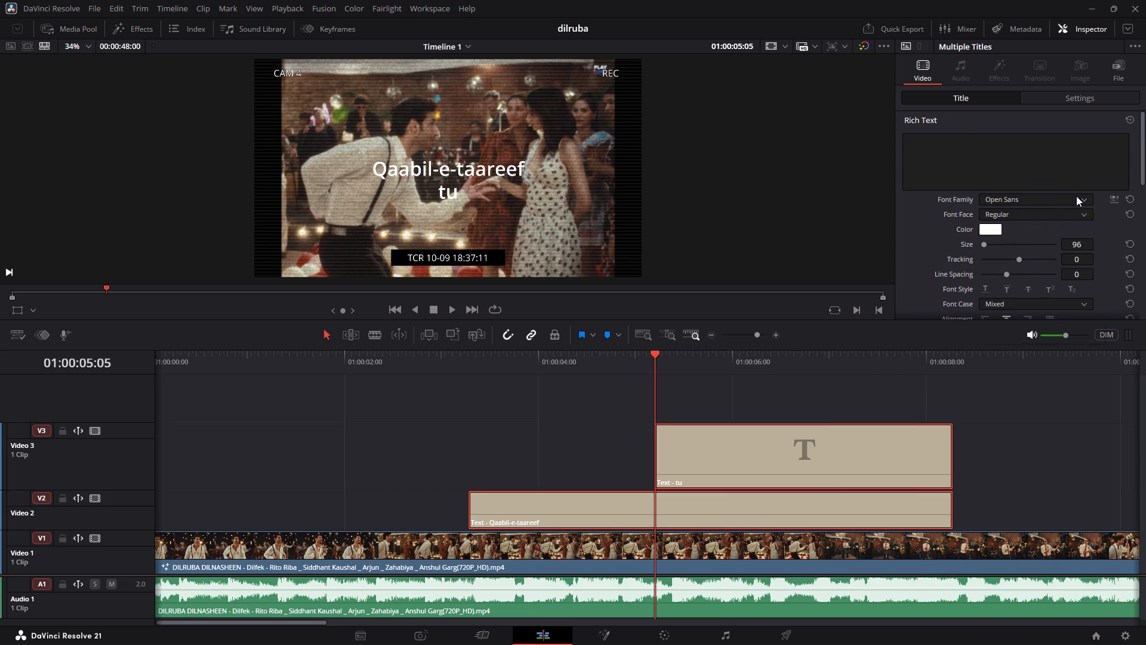
left_click(1076, 196)
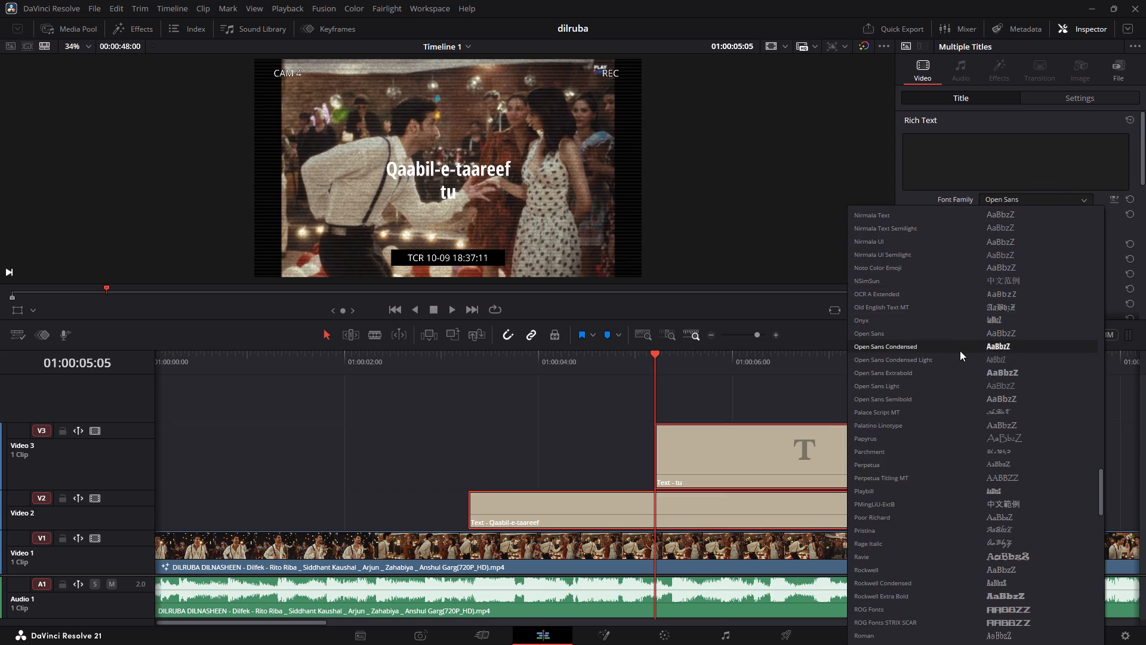
left_click(968, 311)
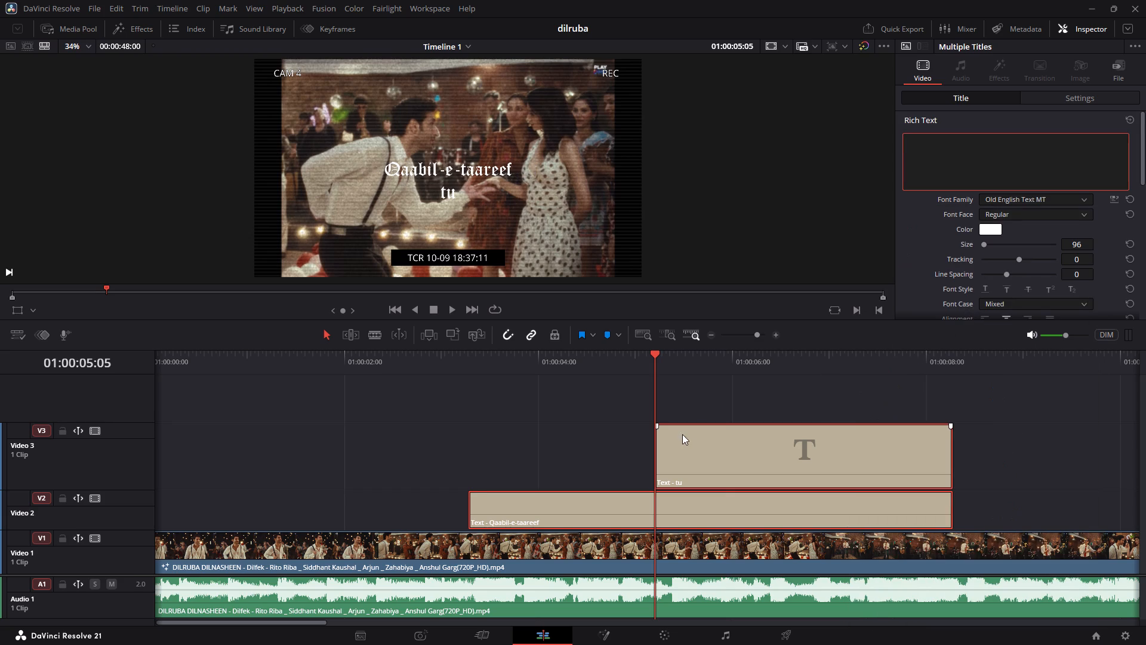
Enlarge only the "Qaabil-e-taareef" title on Video 2 to size 131.
left_click(655, 503)
left_click(655, 503)
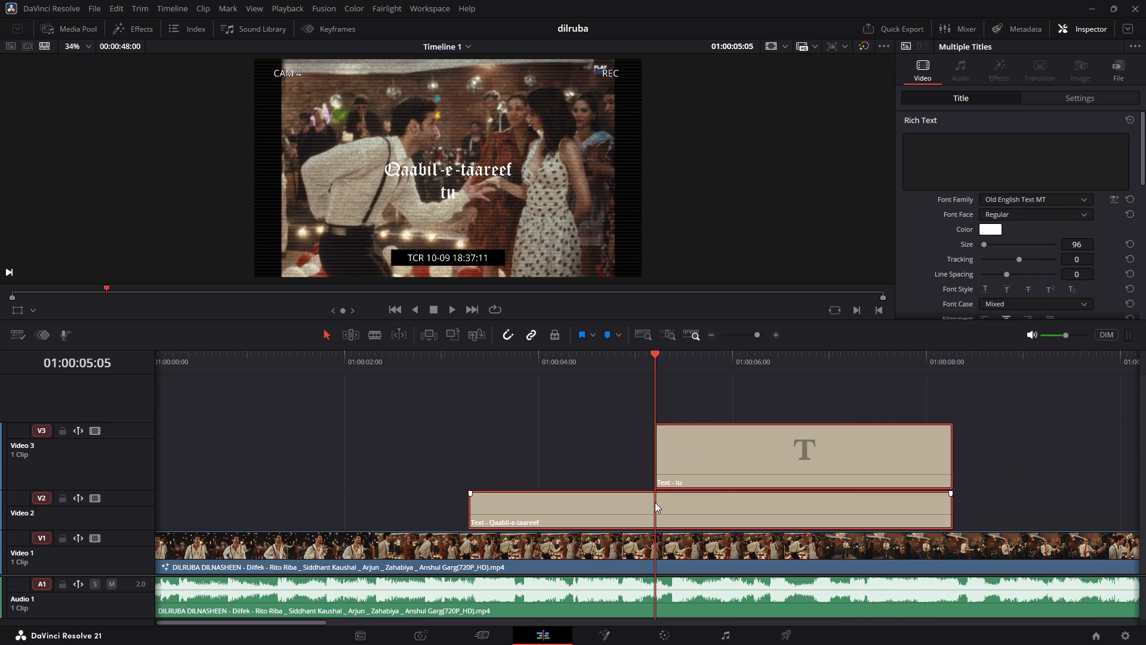
left_click(697, 453)
left_click(722, 388)
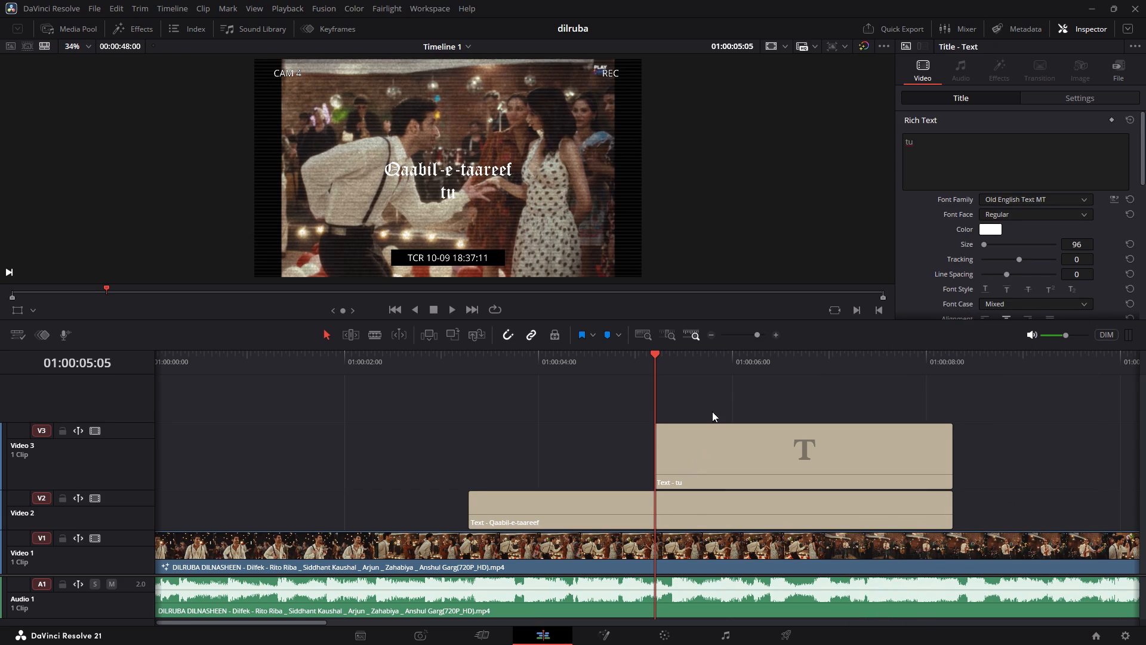
left_click(691, 505)
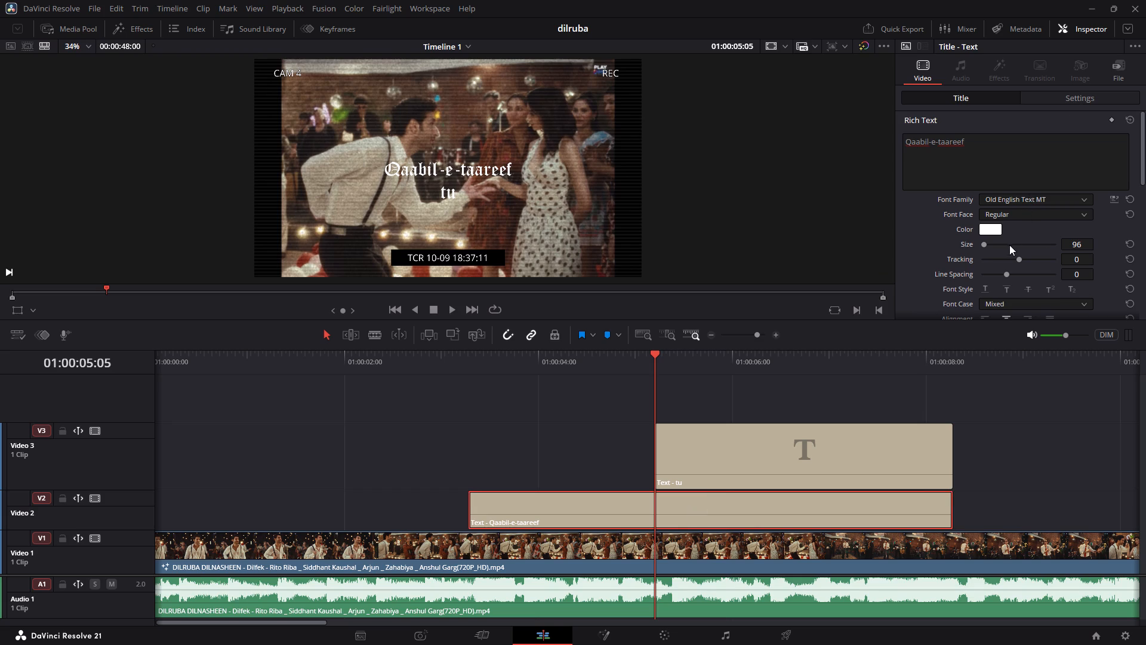
left_click_drag(1066, 245, 1099, 249)
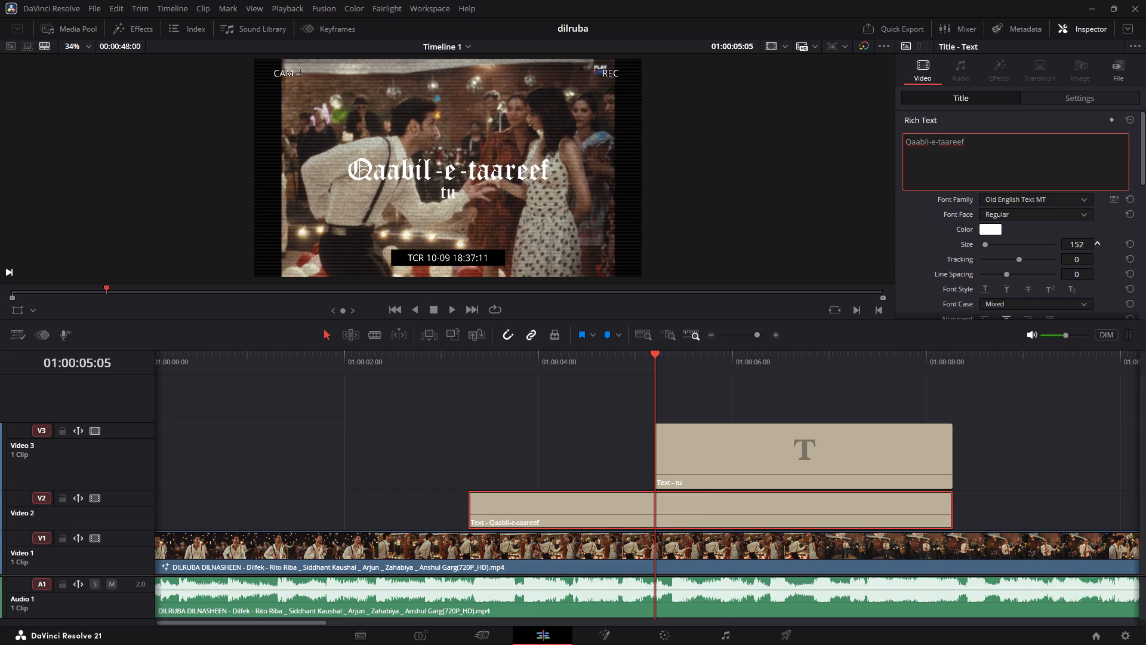
left_click_drag(1099, 249, 1072, 235)
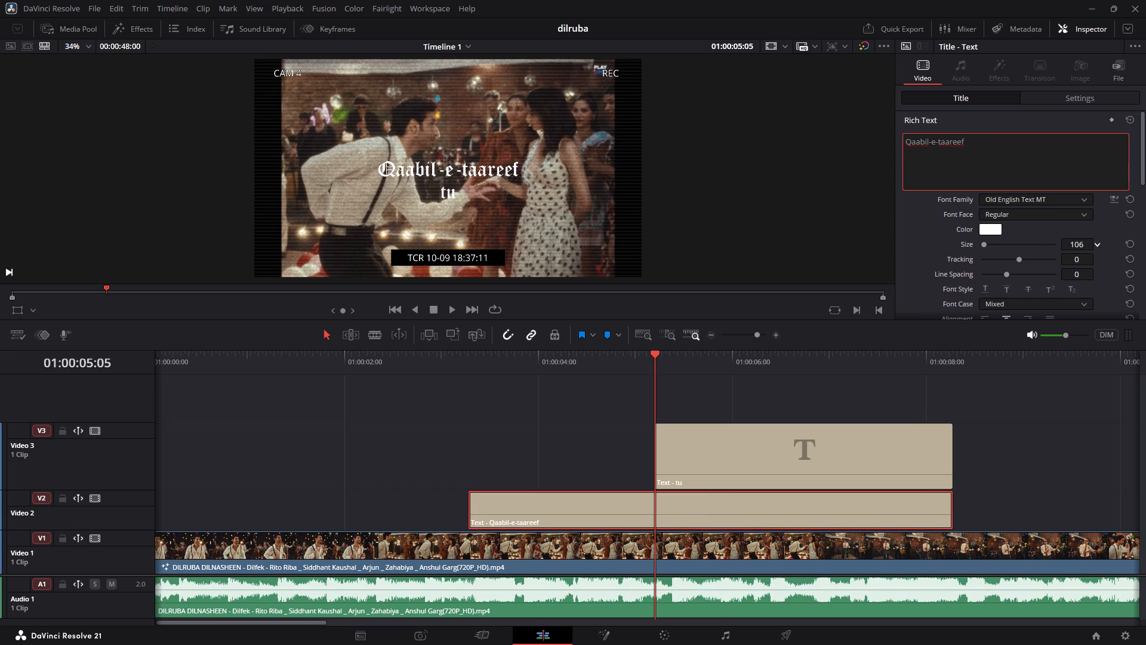
left_click_drag(1072, 235, 1087, 240)
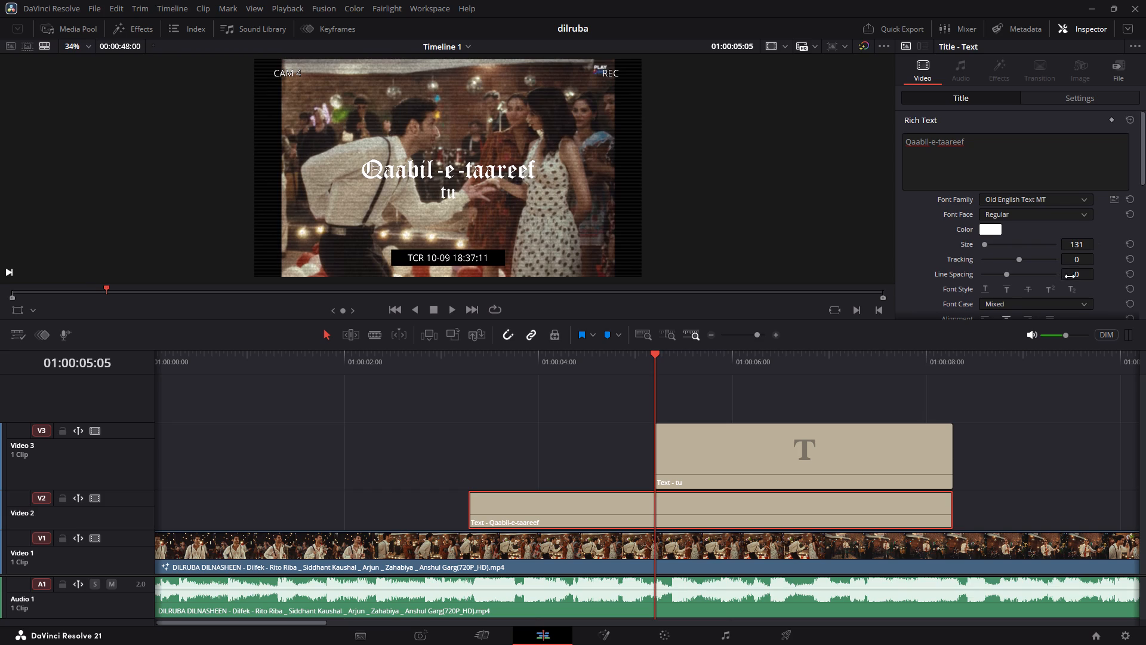
Shift the "Qaabil-e-taareef" title toward the frame's left side by setting its X position to 610.
scroll(1067, 279, "down", 3)
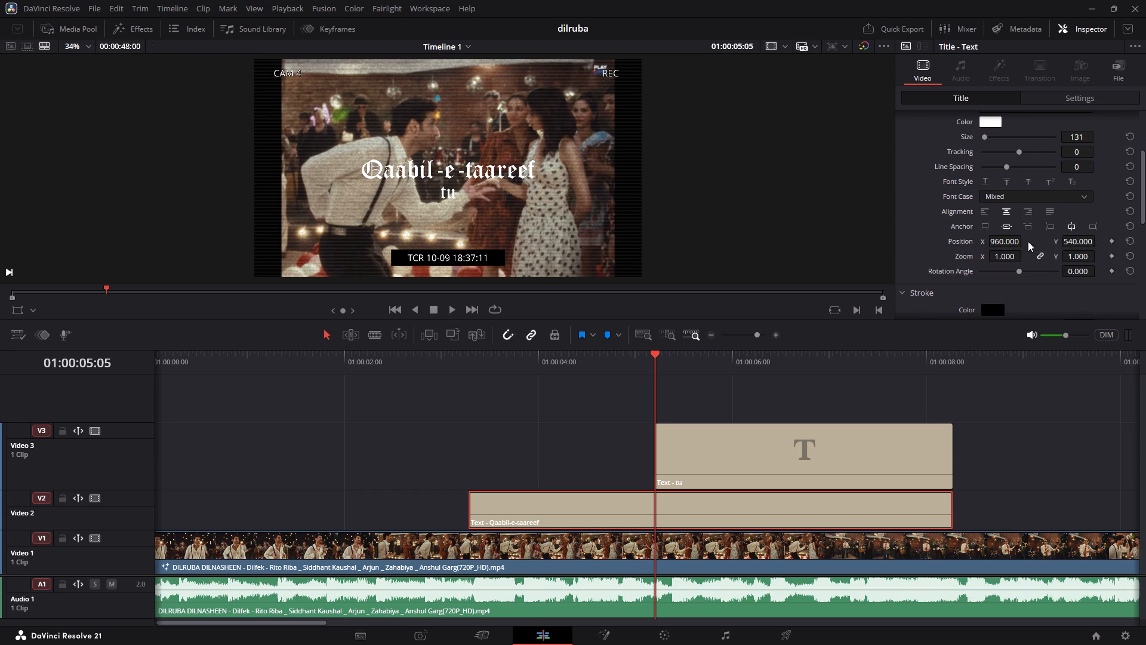
left_click_drag(1016, 241, 843, 210)
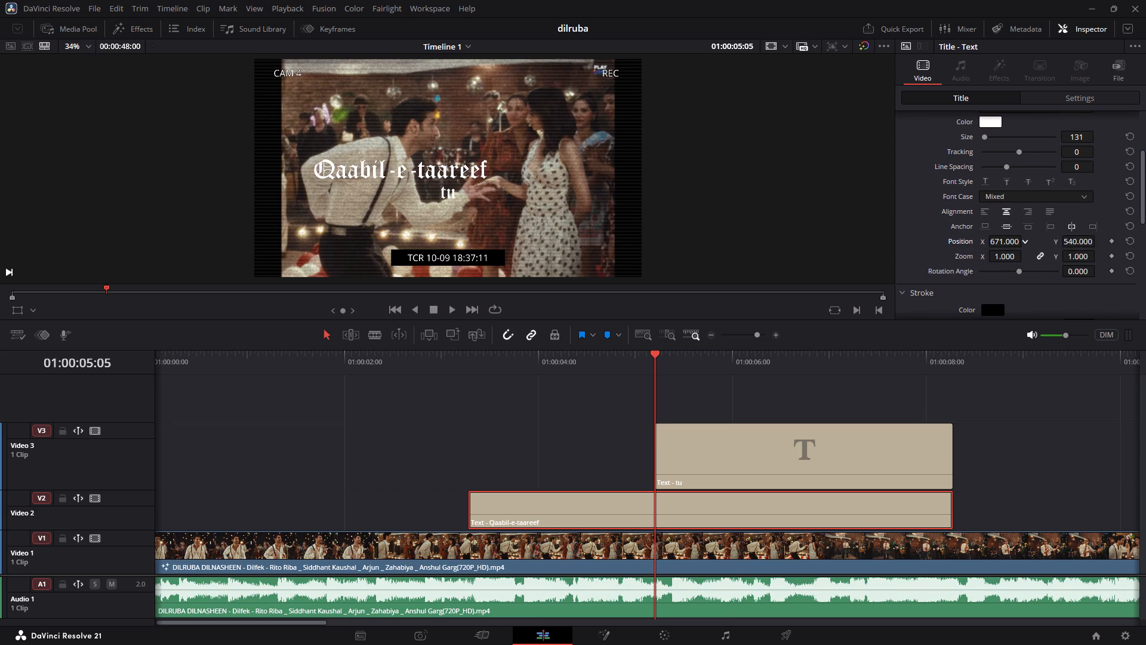
left_click_drag(843, 210, 807, 208)
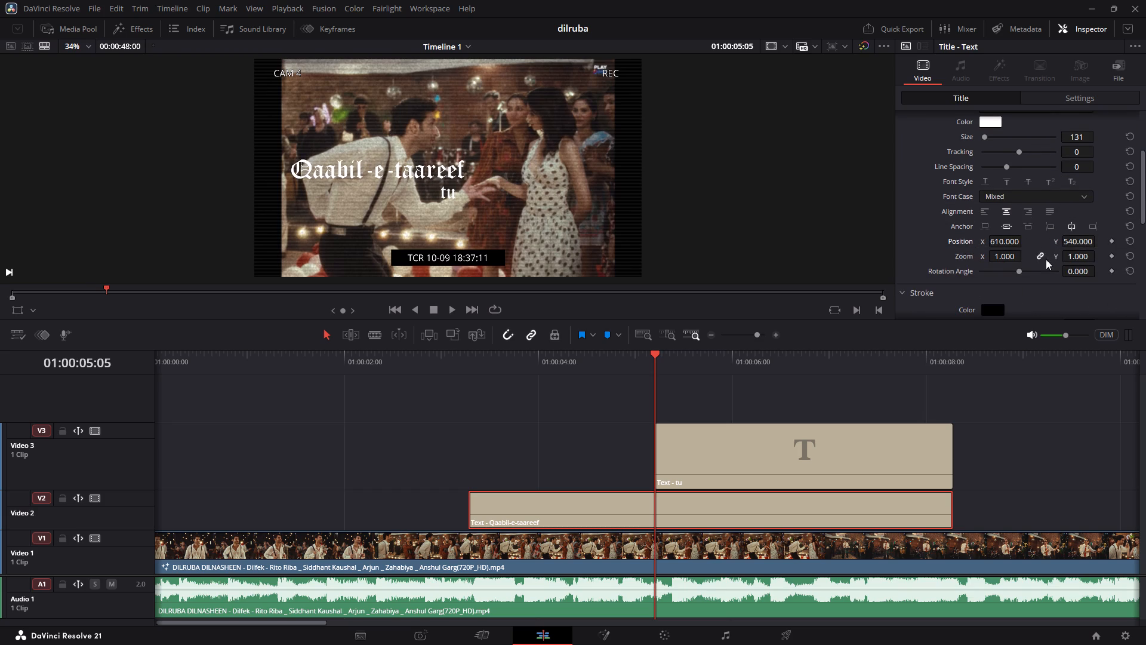
Change the text color of the "Qaabil-e-taareef" title to a bright red.
scroll(1073, 202, "up", 3)
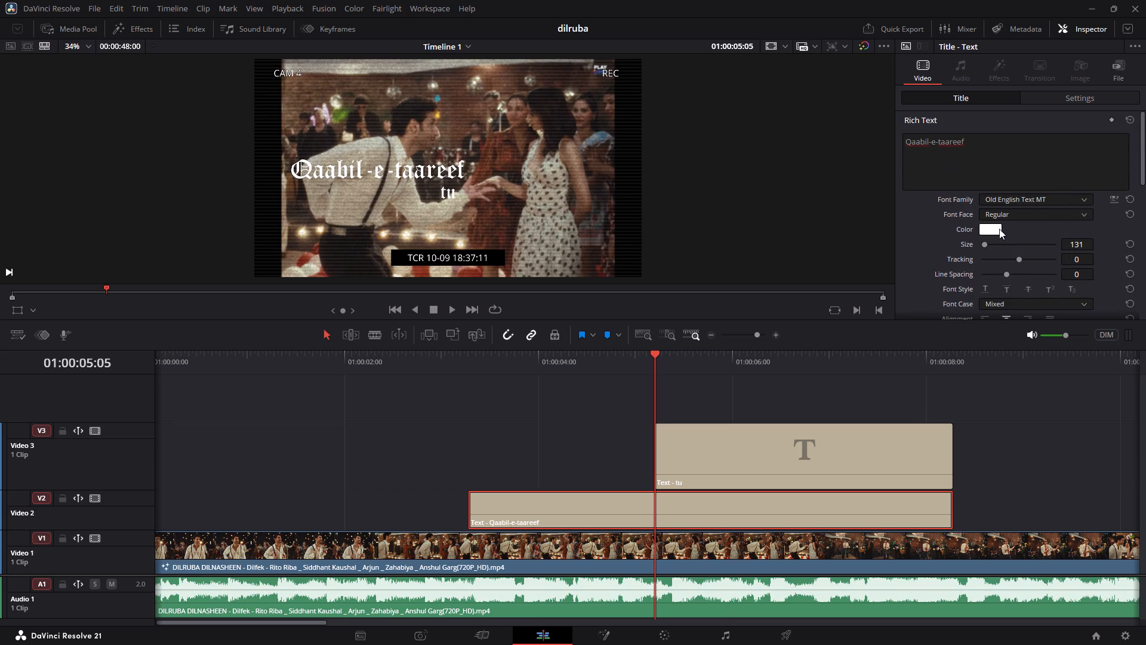
left_click(999, 229)
left_click_drag(579, 251, 580, 257)
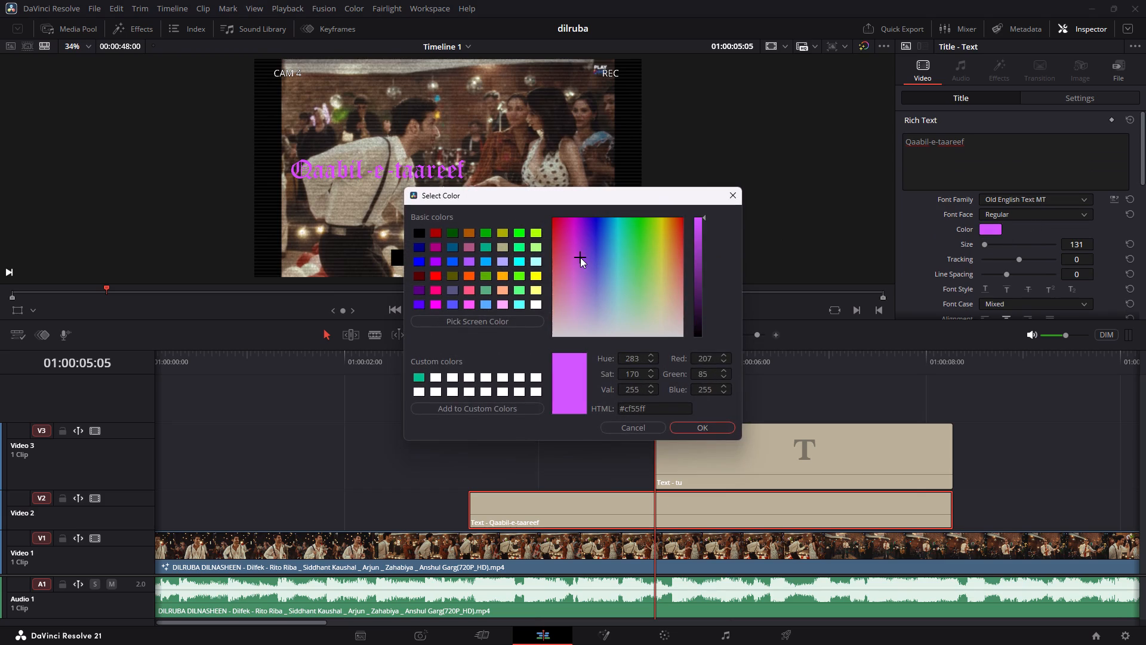
left_click_drag(580, 257, 545, 246)
left_click(717, 426)
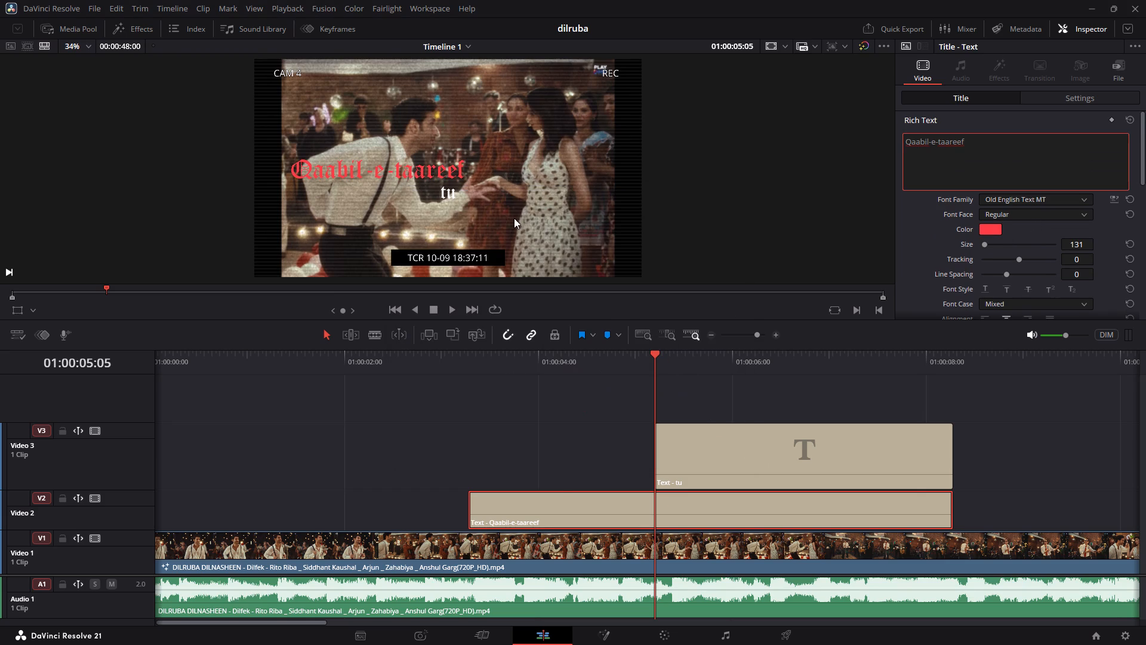
Enlarge the "tu" title on Video 3 to size 212.
left_click(752, 466)
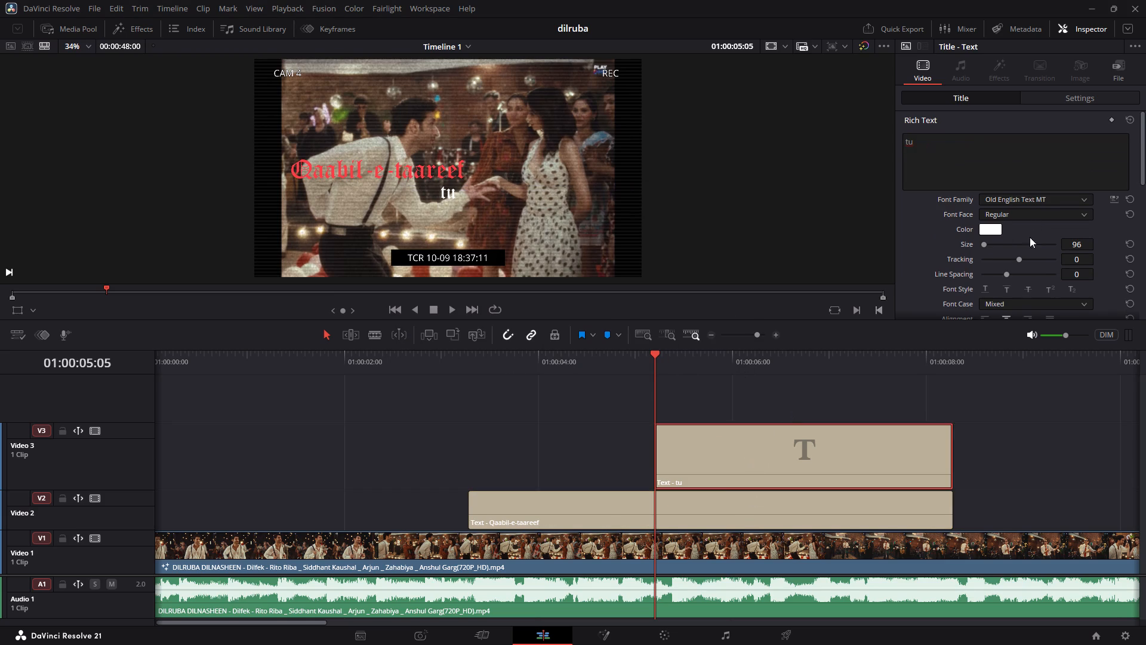
left_click_drag(1072, 243, 1082, 243)
left_click_drag(1082, 243, 1111, 245)
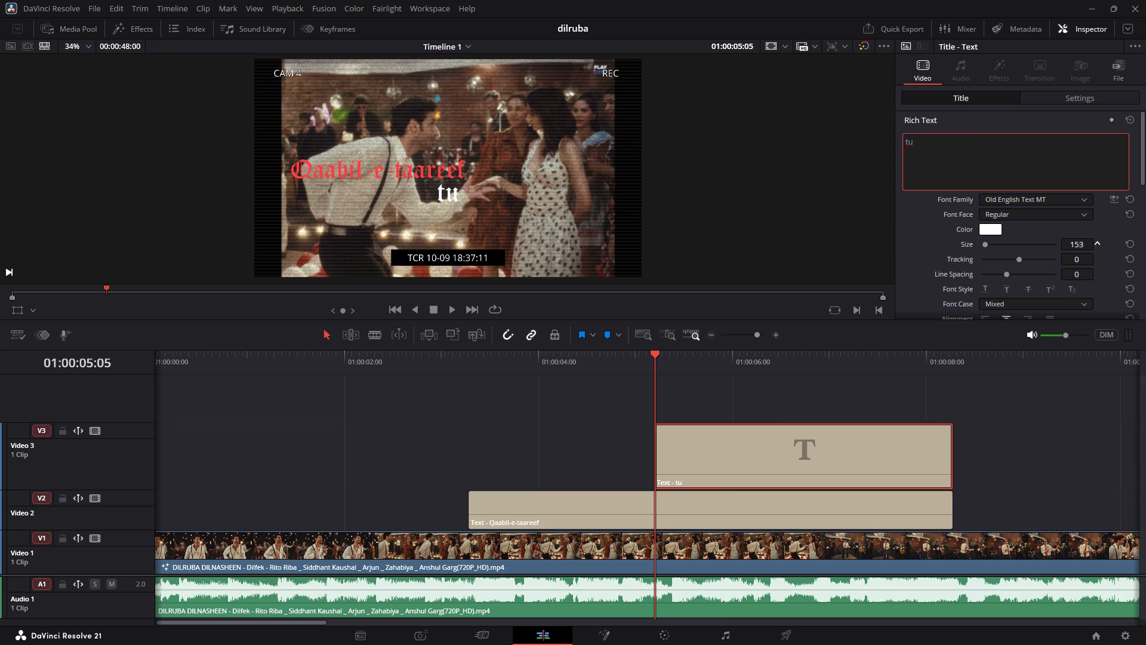
left_click_drag(1111, 245, 1127, 245)
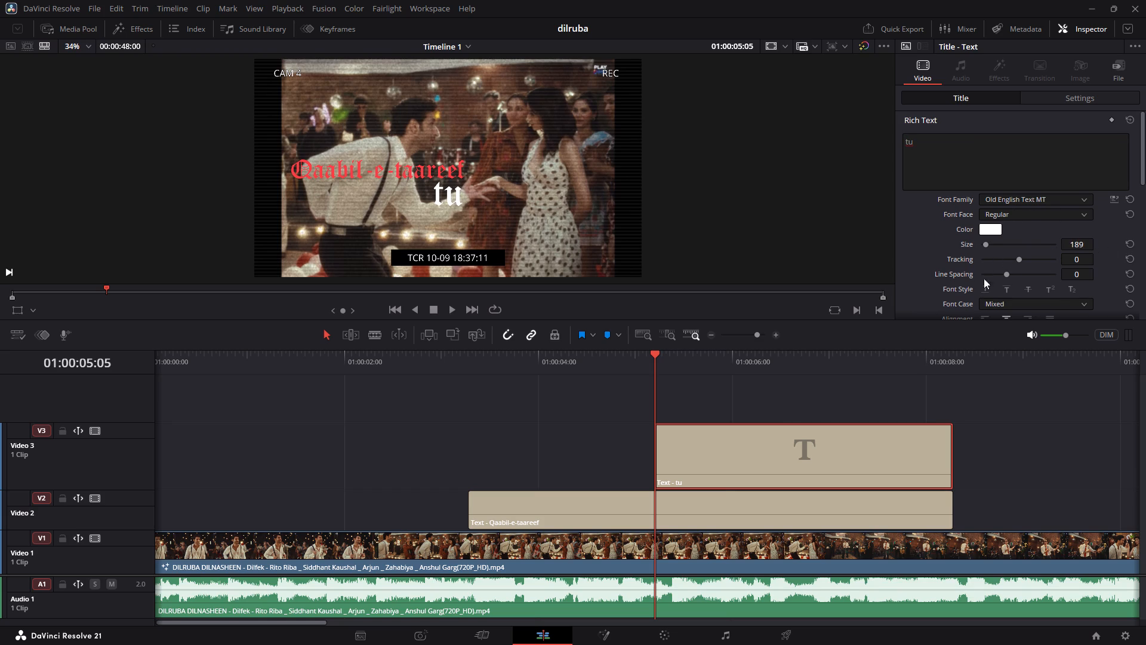
left_click_drag(1074, 245, 1110, 245)
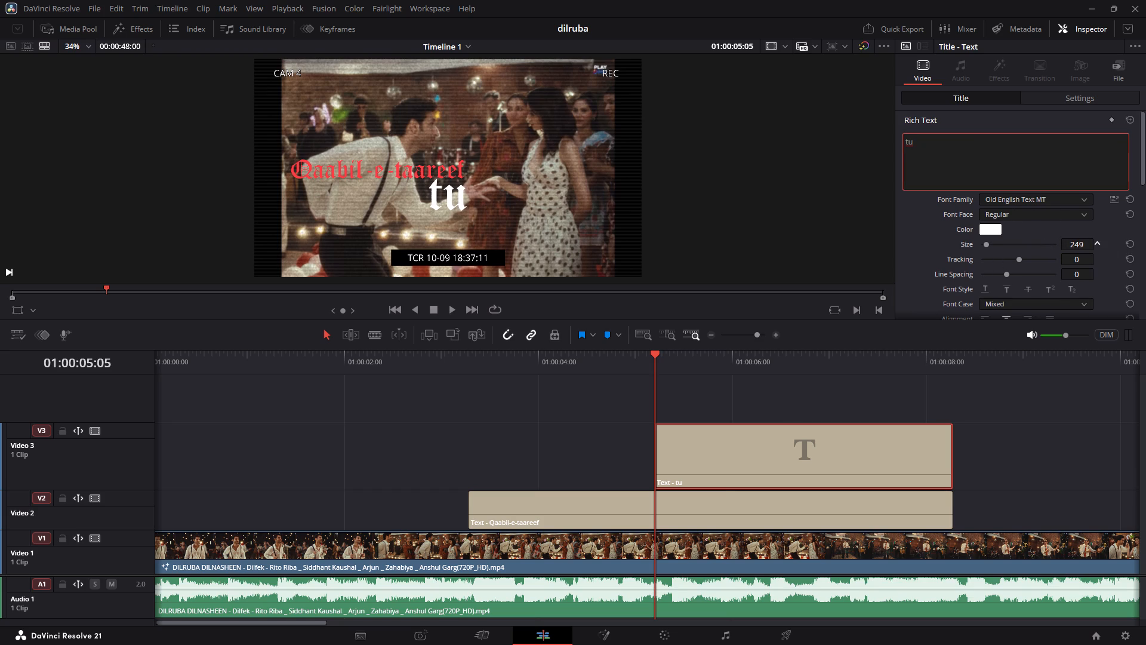
left_click_drag(1110, 245, 1088, 245)
Shift the "tu" title toward the frame's right side by setting its X position to 1076.
scroll(983, 257, "down", 2)
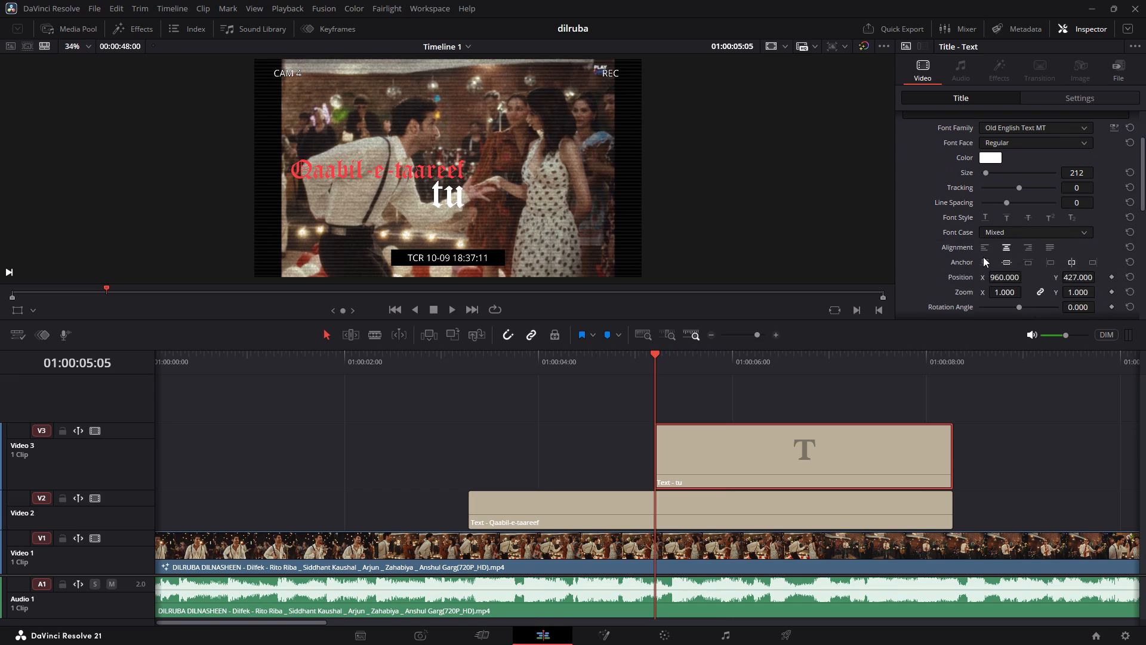
left_click_drag(1003, 275, 1026, 276)
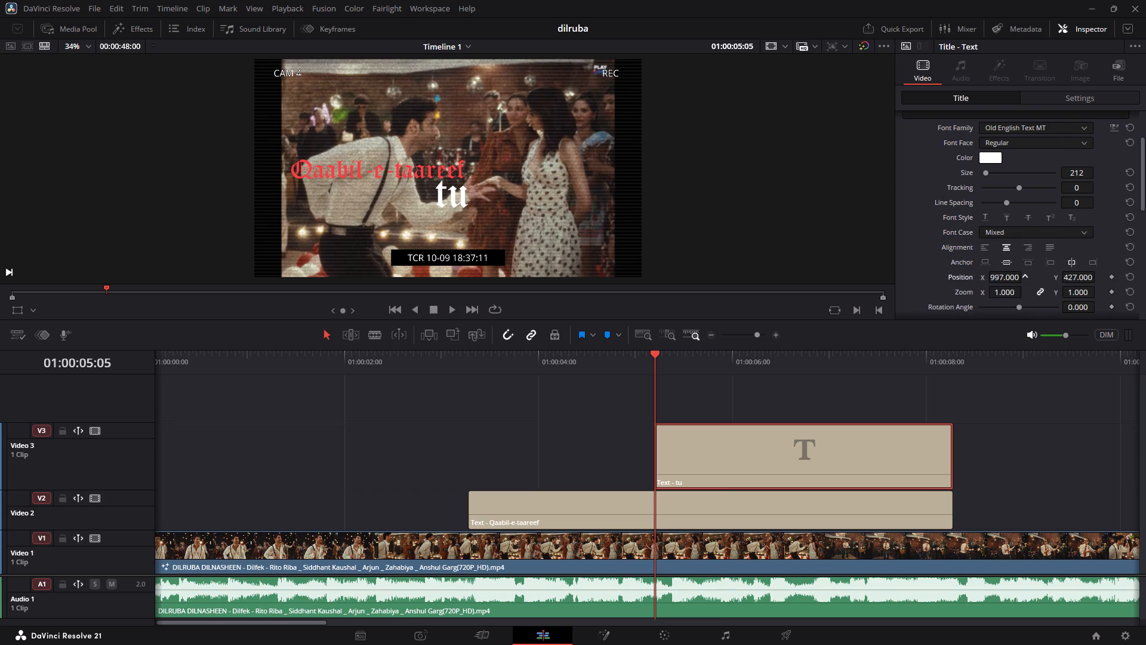
left_click_drag(1026, 276, 1064, 277)
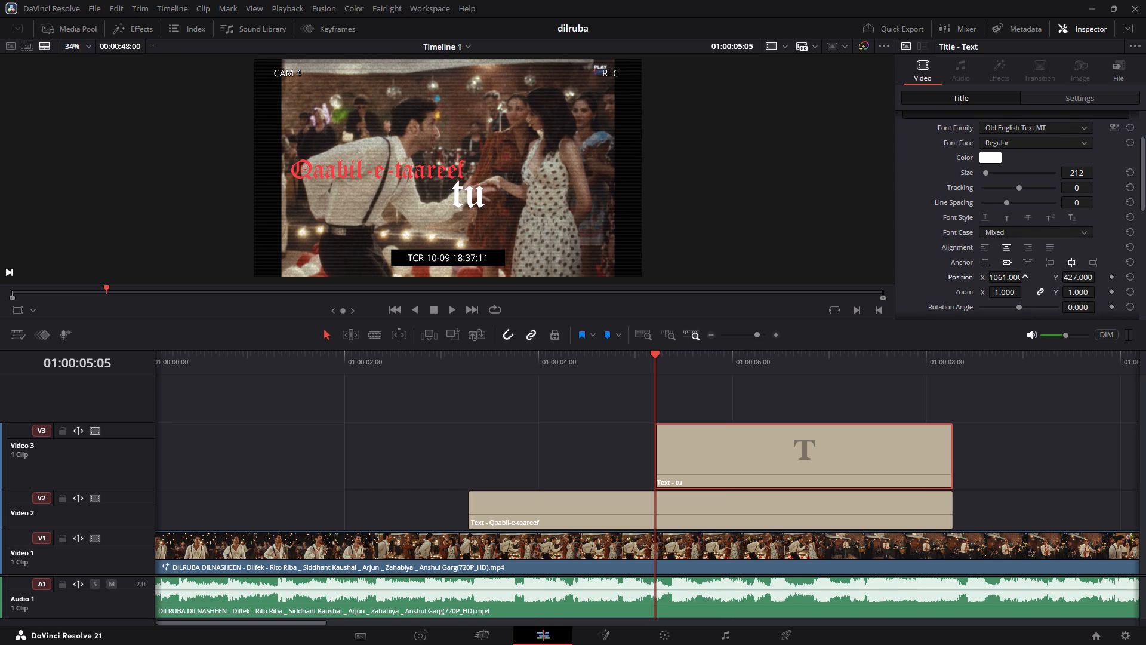
left_click_drag(1064, 277, 1073, 277)
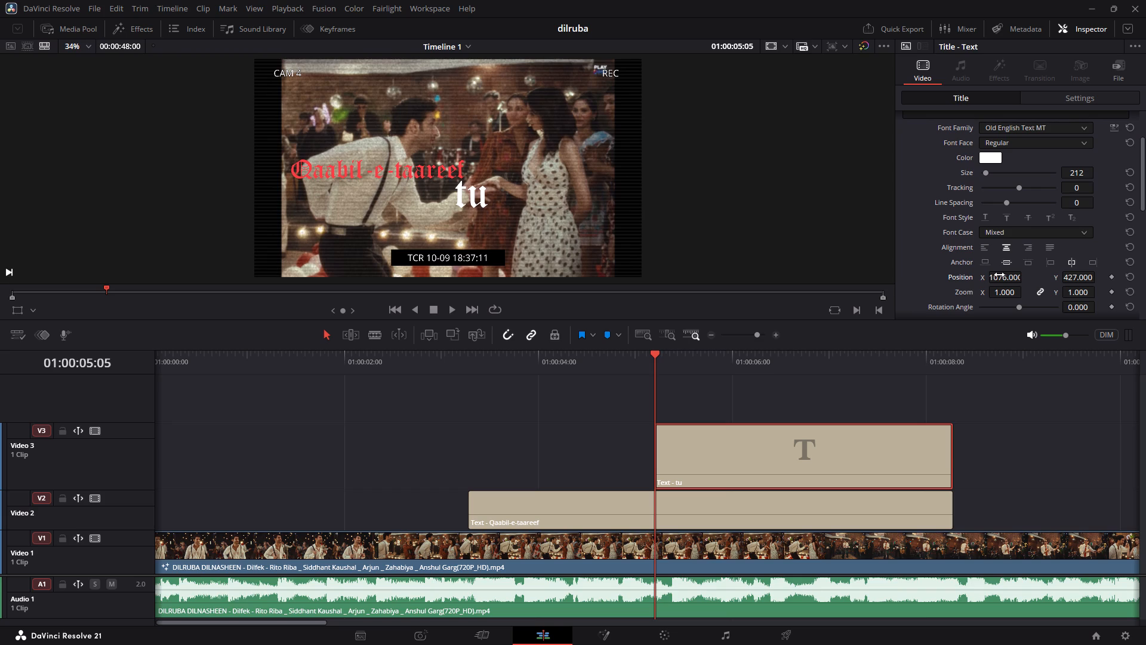
Try different rotation angles on the "tu" title and leave it at -360.
scroll(1004, 274, "down", 2)
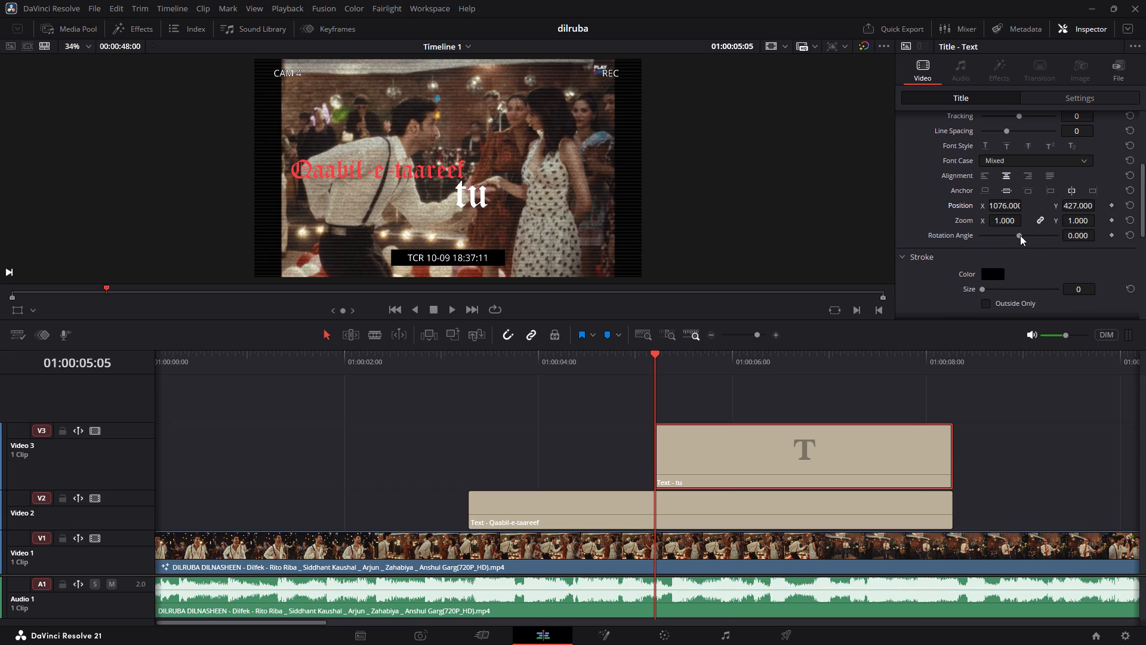
left_click_drag(1020, 235, 1030, 235)
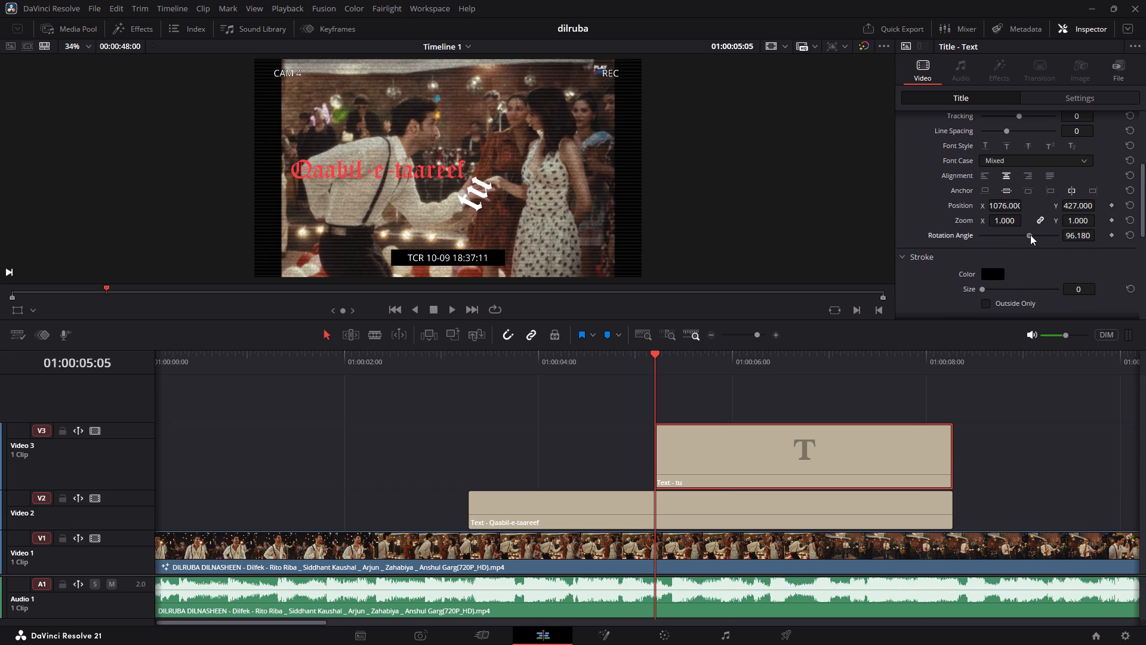
left_click_drag(1030, 235, 1066, 234)
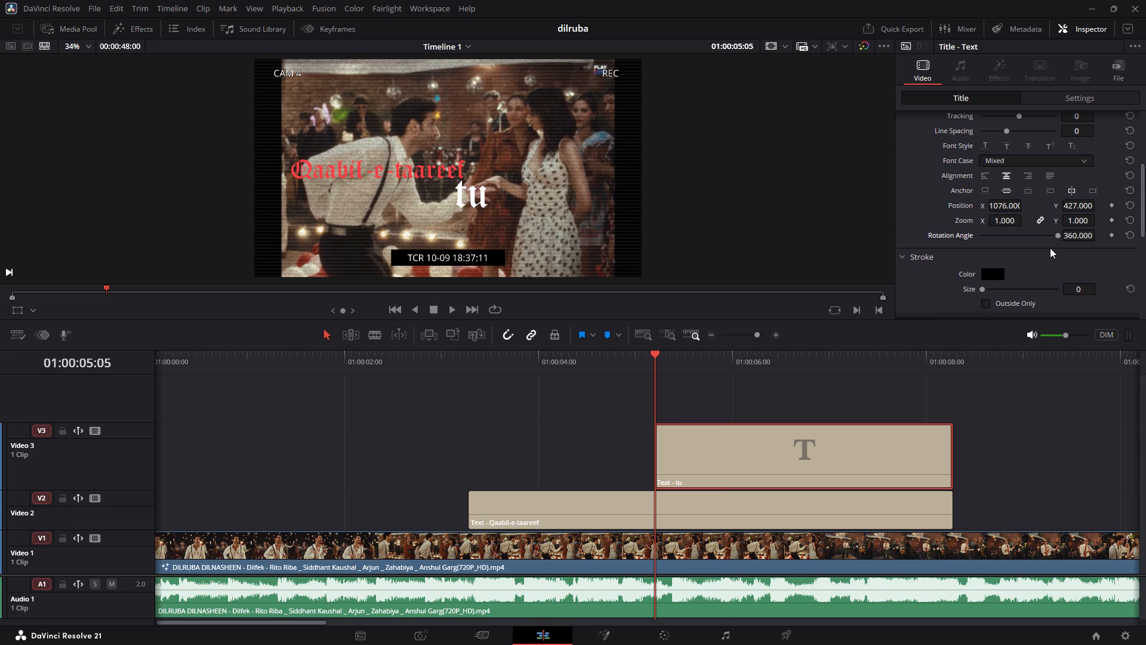
left_click_drag(1056, 237, 928, 238)
Play back the section with the "Qaabil-e-taareef" and "tu" titles repeatedly to judge where the titles should end against the song.
key("Up")
key("Up")
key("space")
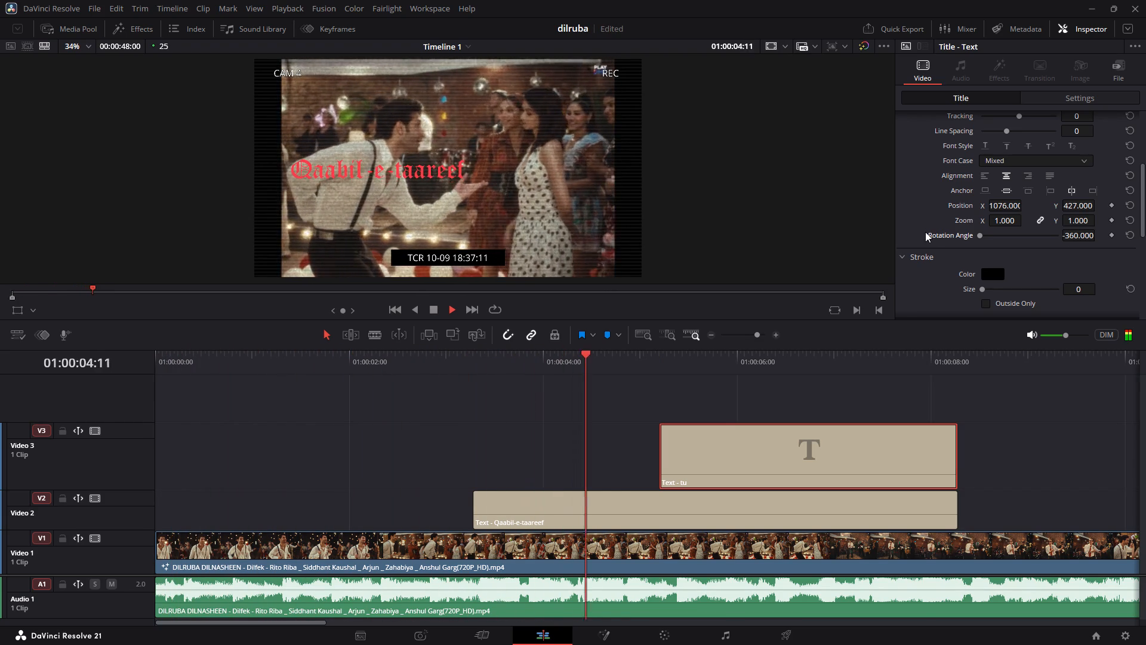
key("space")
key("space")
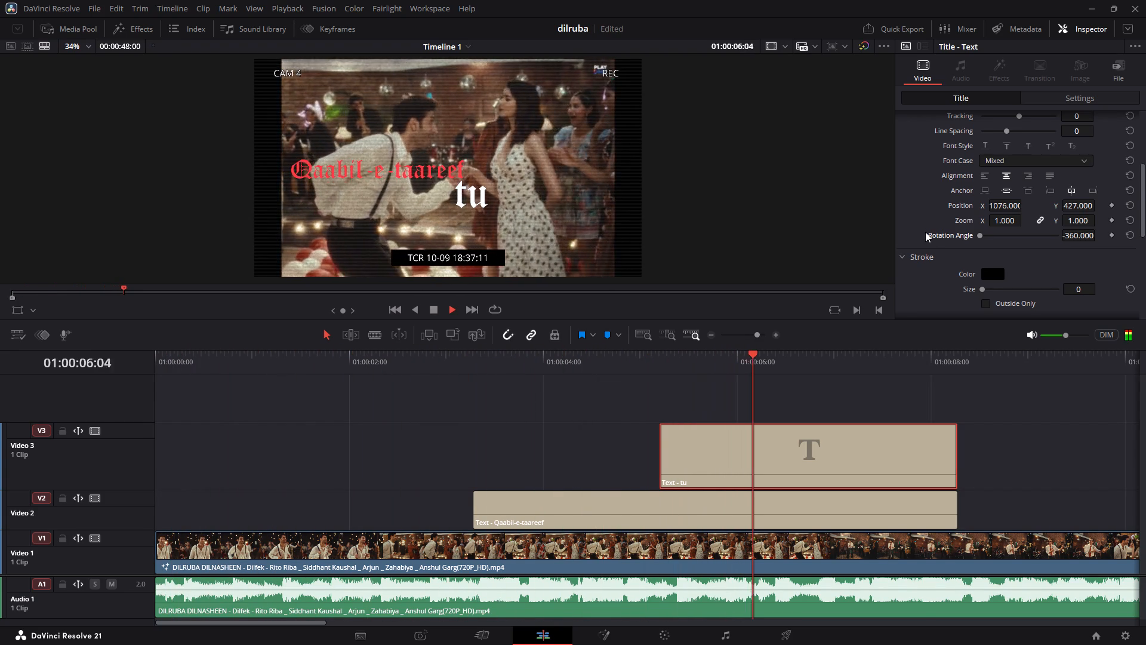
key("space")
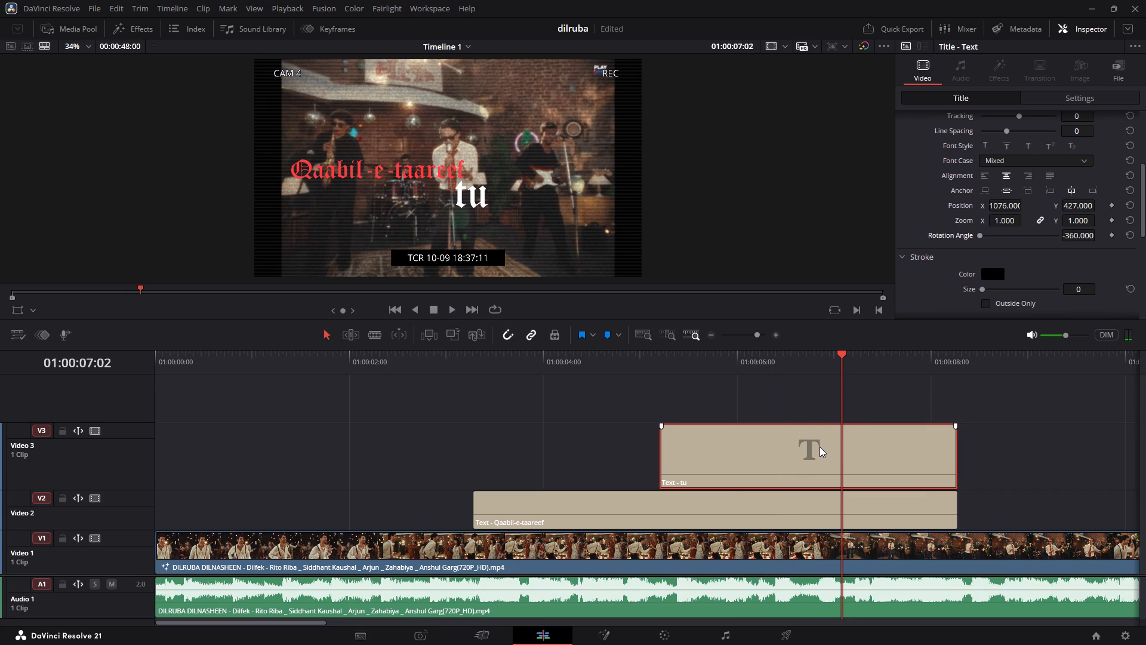
key("Left")
key("Left")
key("Left")
key("Left")
key("Left")
key("Left")
key("Left")
key("Left")
key("Left")
key("Left")
key("Left")
key("Left")
key("Left")
key("Left")
key("Left")
key("Left")
key("Left")
key("Left")
key("Left")
key("Left")
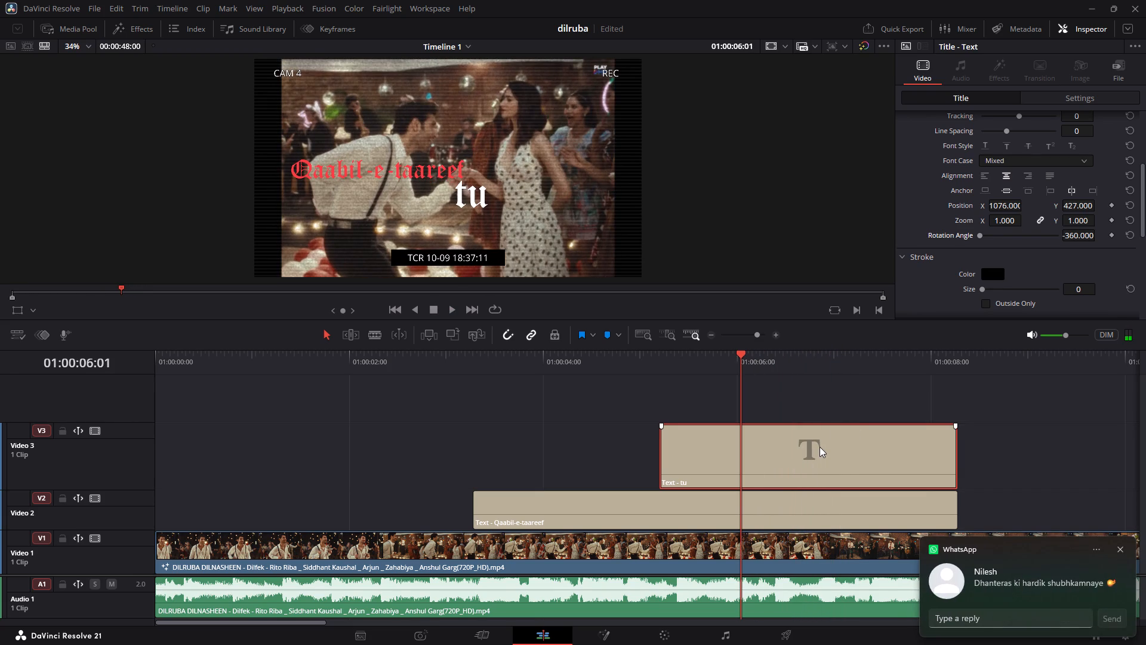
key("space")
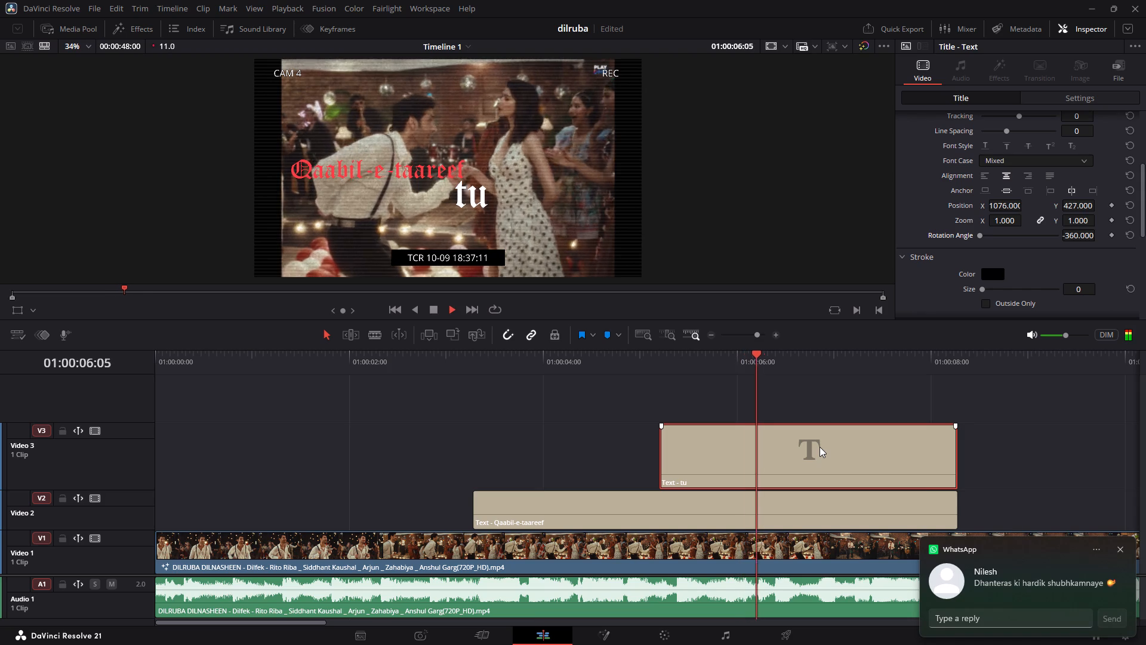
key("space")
key("Up")
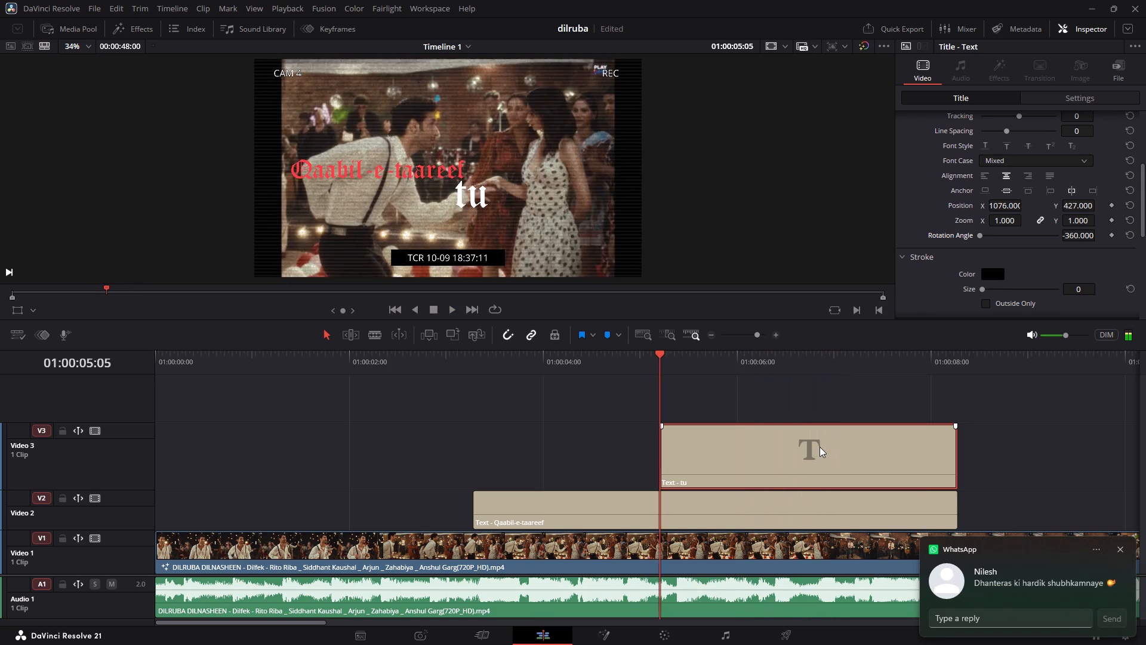
key("Up")
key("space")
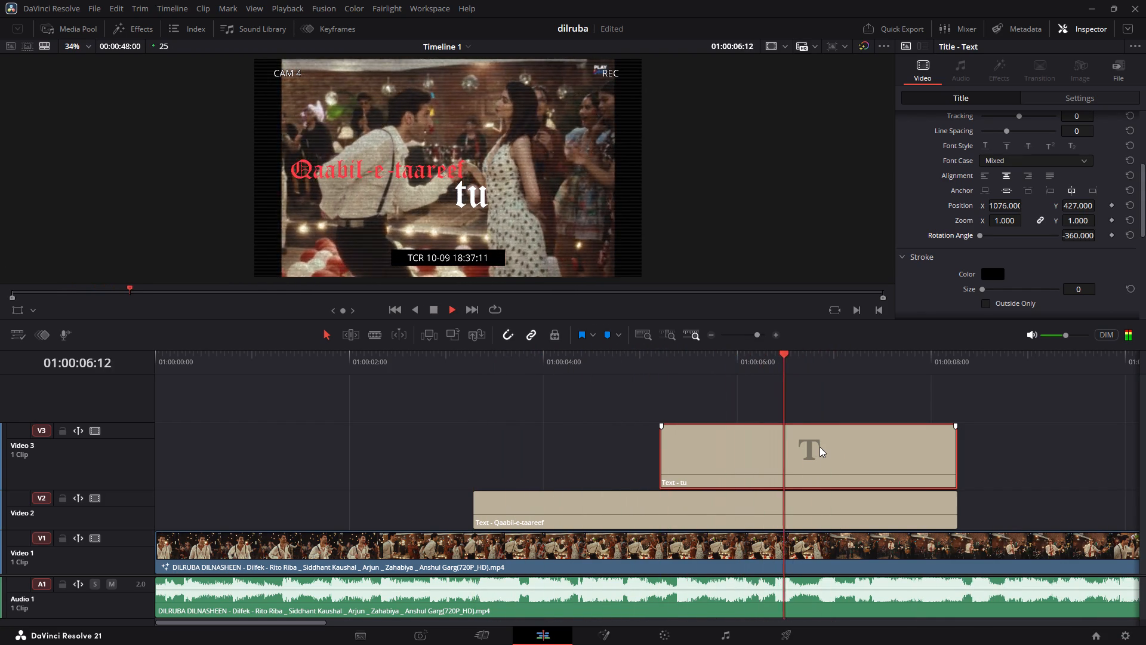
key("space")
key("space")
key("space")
key("Up")
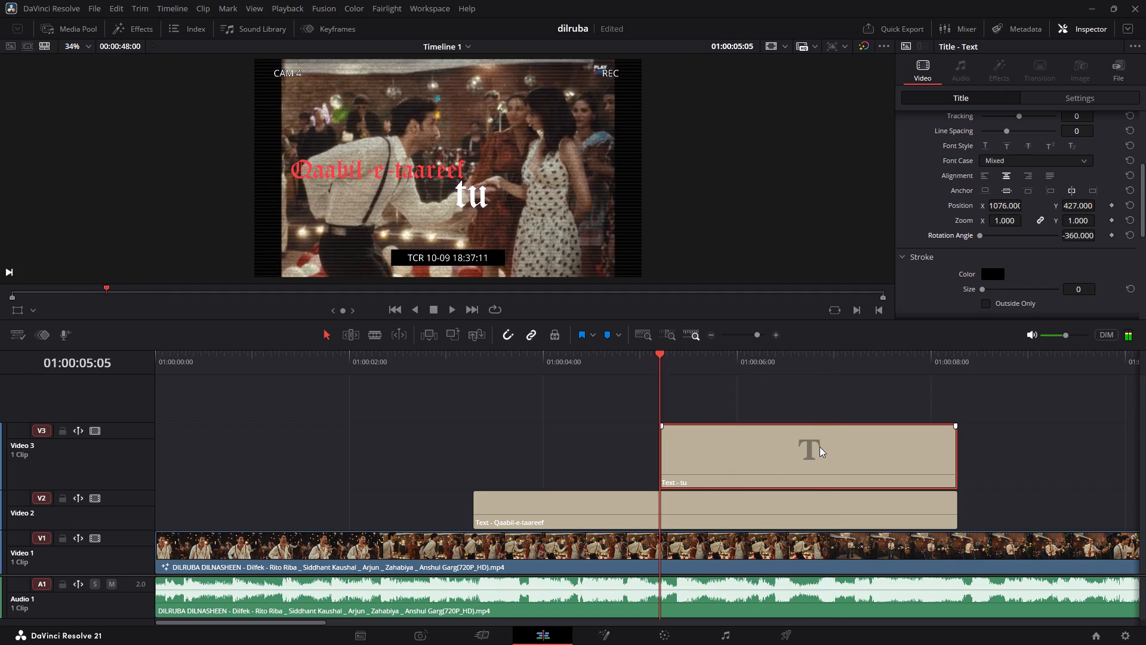
key("Up")
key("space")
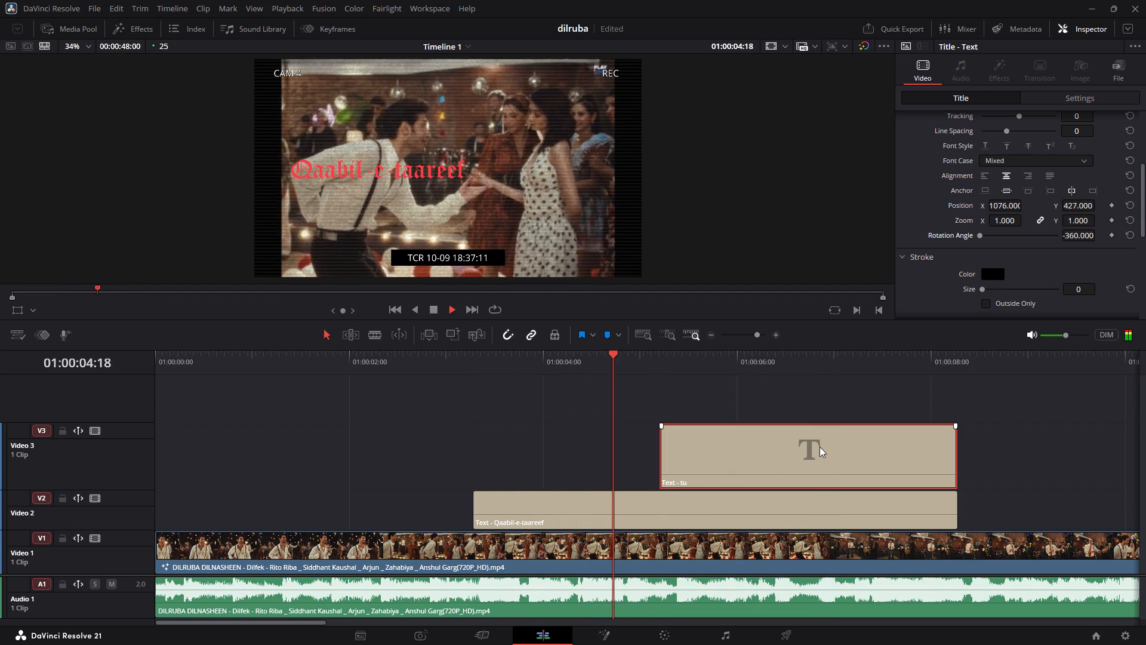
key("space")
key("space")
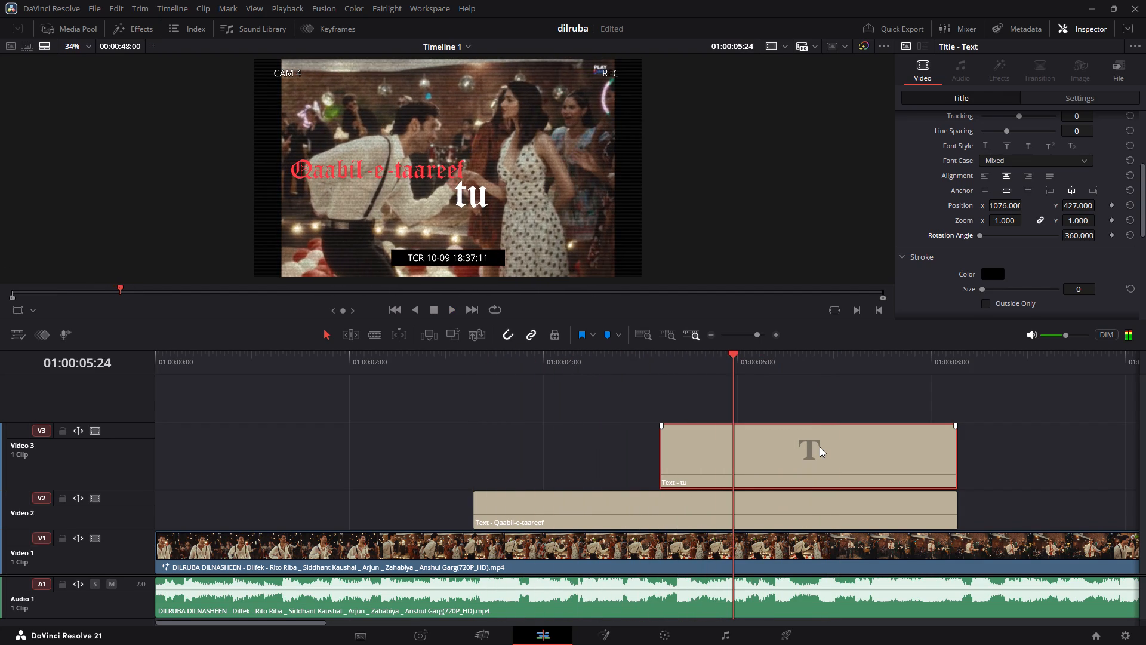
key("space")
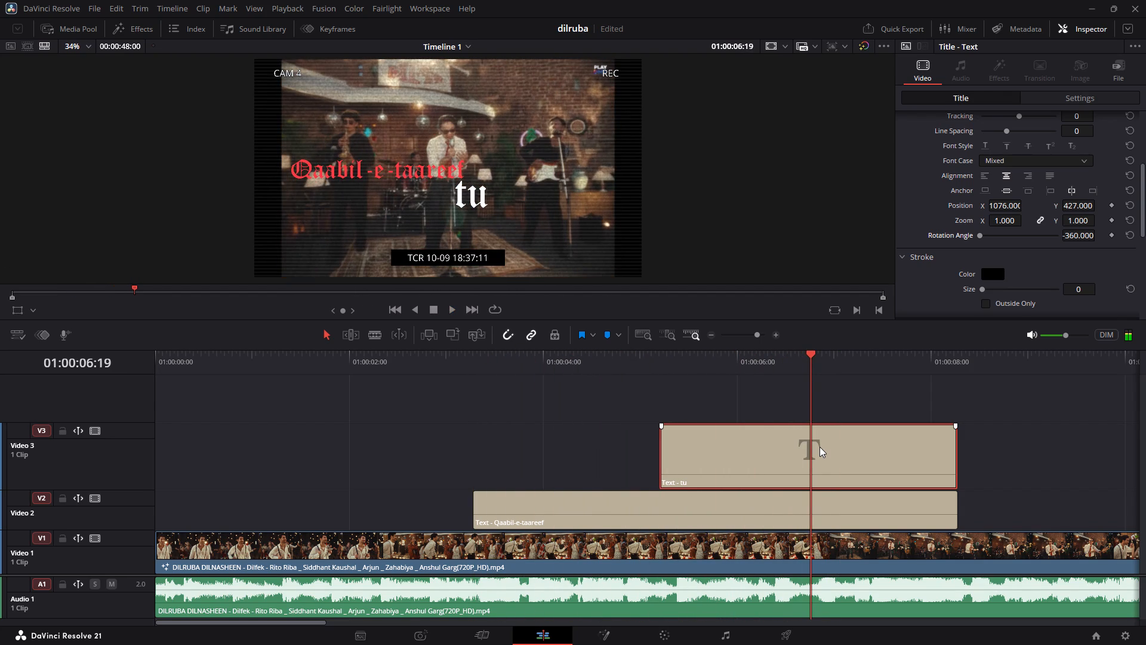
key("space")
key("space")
Trim the end of the "tu" title on Video 3 to 01:00:06:17.
key("Left")
key("Left")
key("Left")
key("Left")
key("Left")
key("Left")
key("Left")
key("Left")
key("Left")
key("Left")
key("Left")
key("Left")
key("Left")
key("Left")
key("Left")
key("Left")
key("Left")
key("Left")
key("Left")
key("Left")
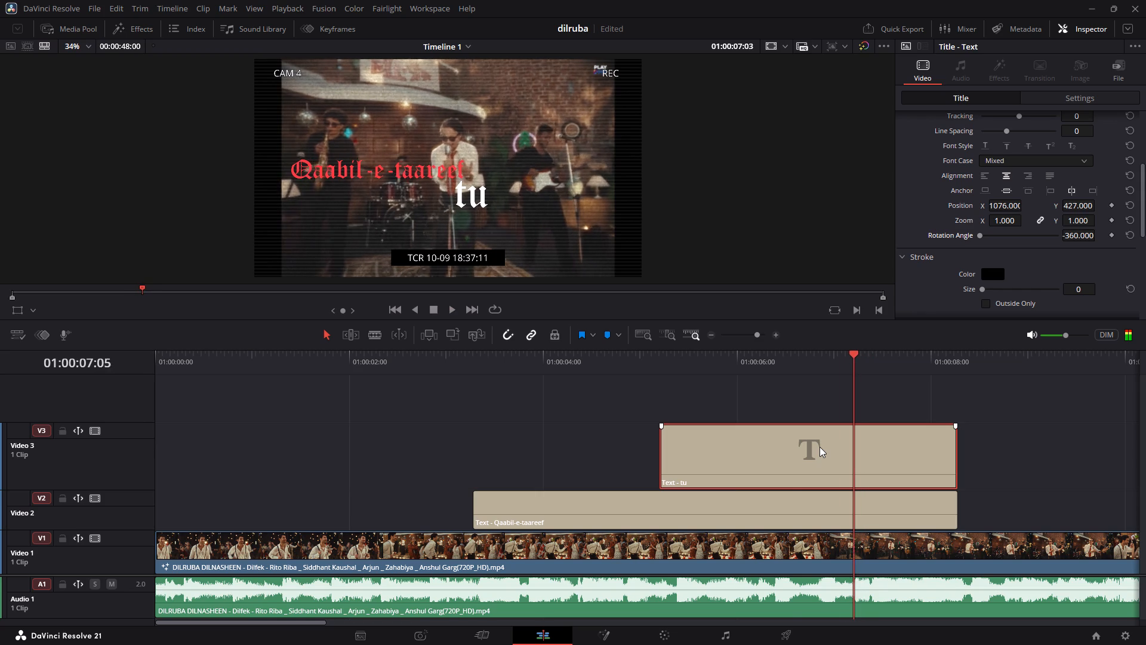
key("Right")
key("Right")
key("Right")
key("Right")
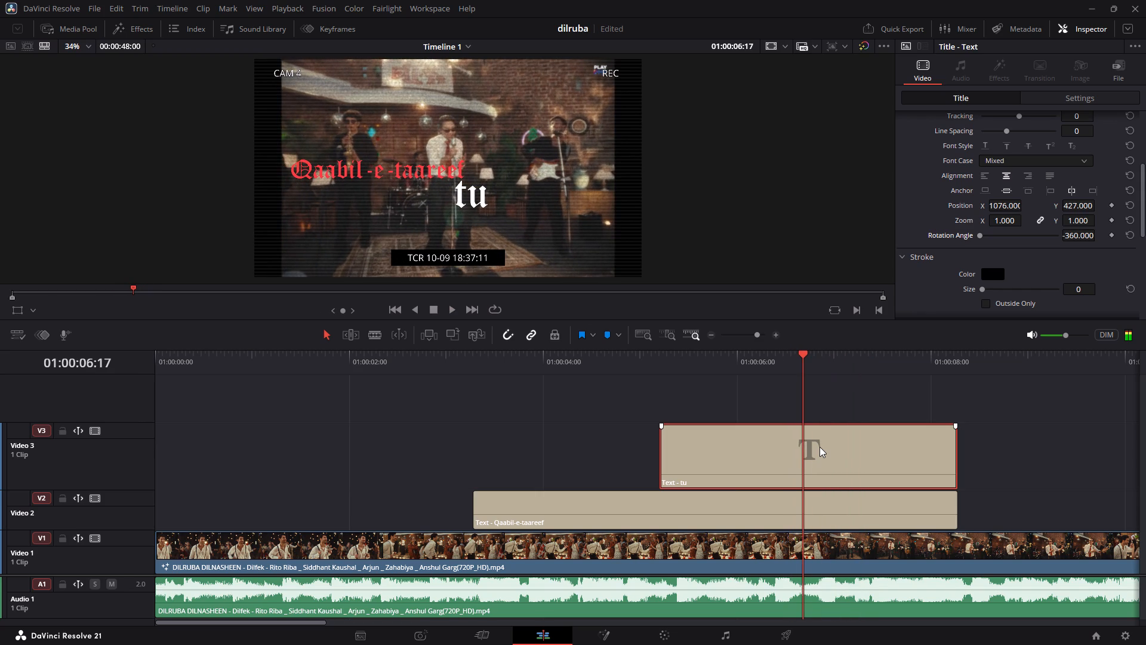
key("Left")
left_click(793, 469)
key("shift+braceright")
key("Down")
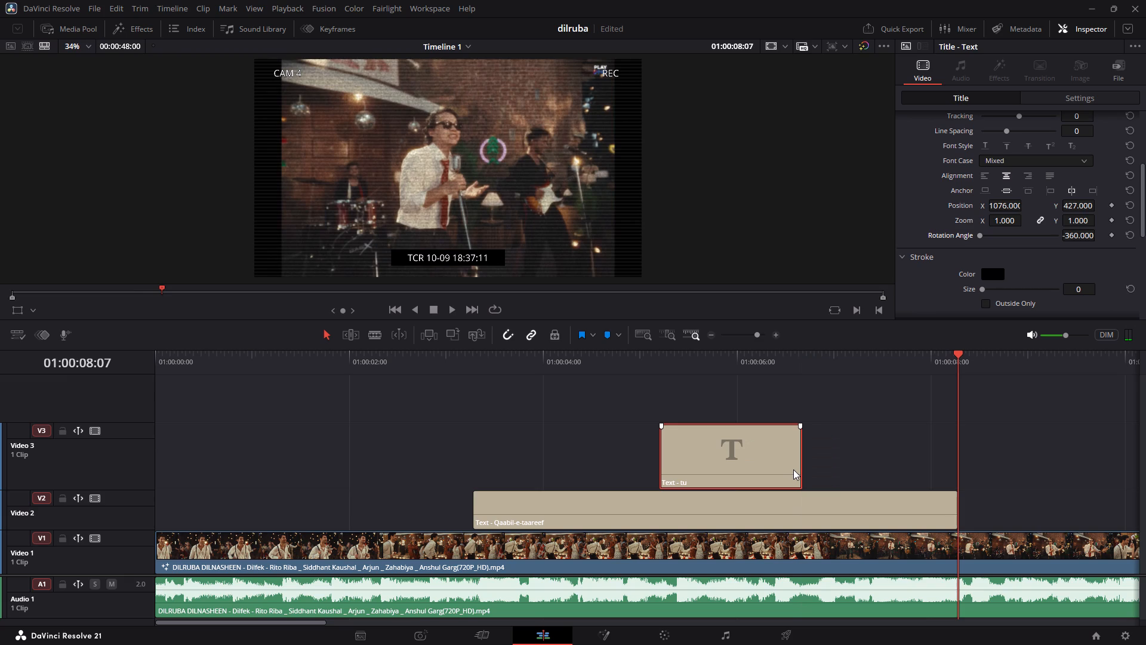
Trim the end of the "Qaabil-e-taareef" title on Video 2 to 01:00:06:17, matching the end of the "tu" title.
key("Up")
left_click(867, 512)
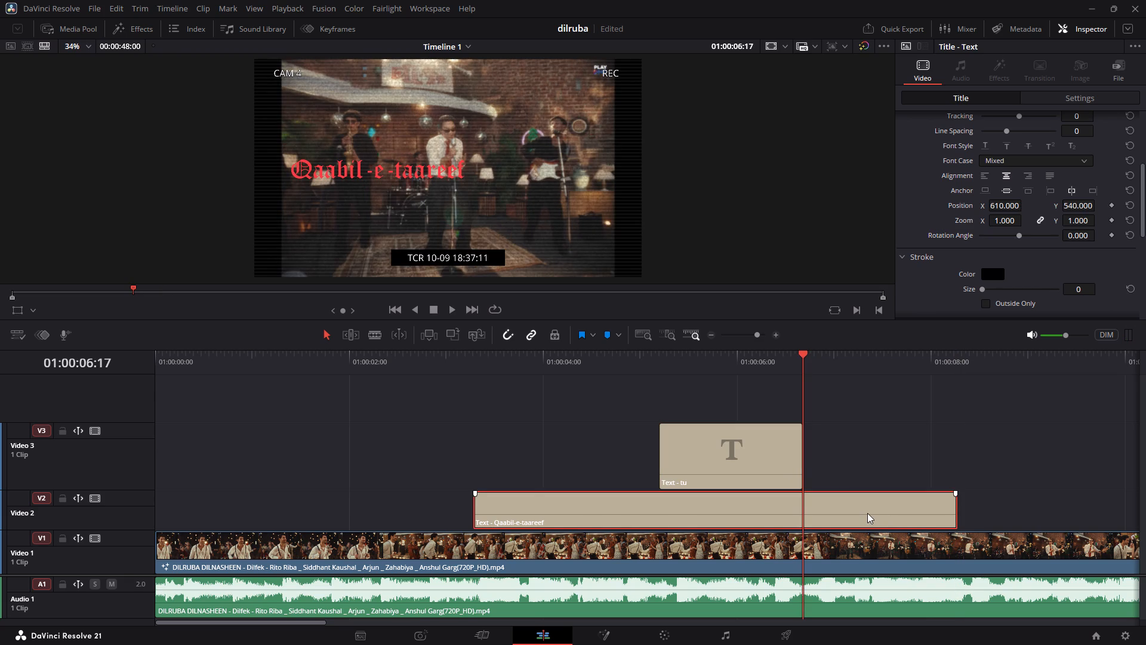
key("shift+braceright")
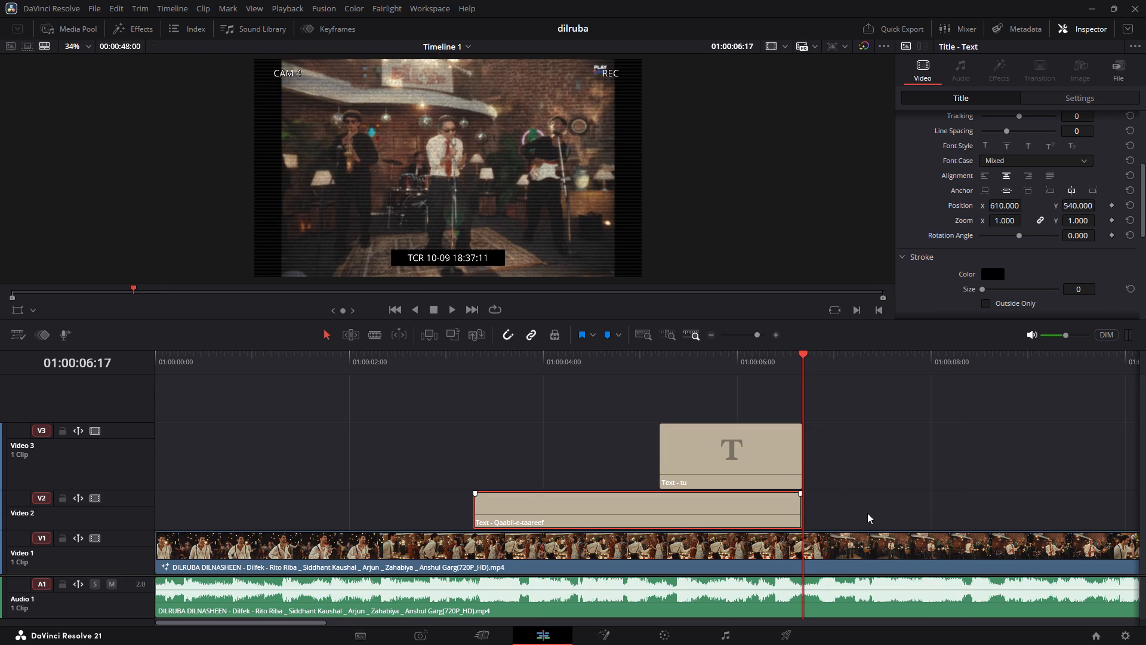
left_click(860, 388)
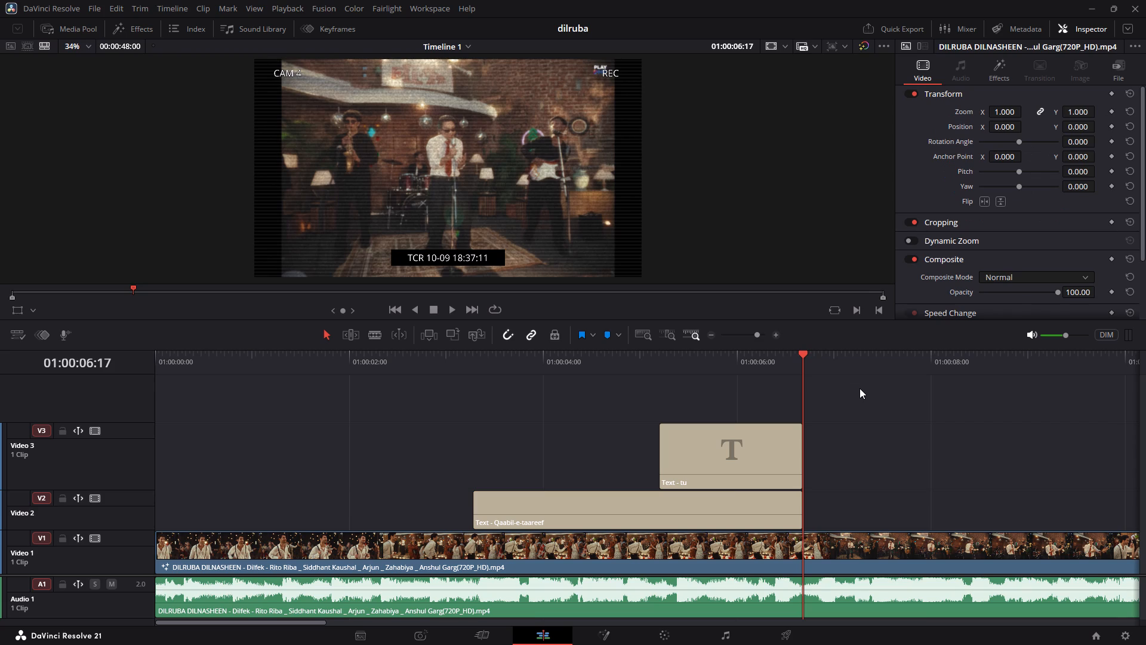
Play back the section with both trimmed titles to check their timing against the song.
key("Up")
key("Up")
key("space")
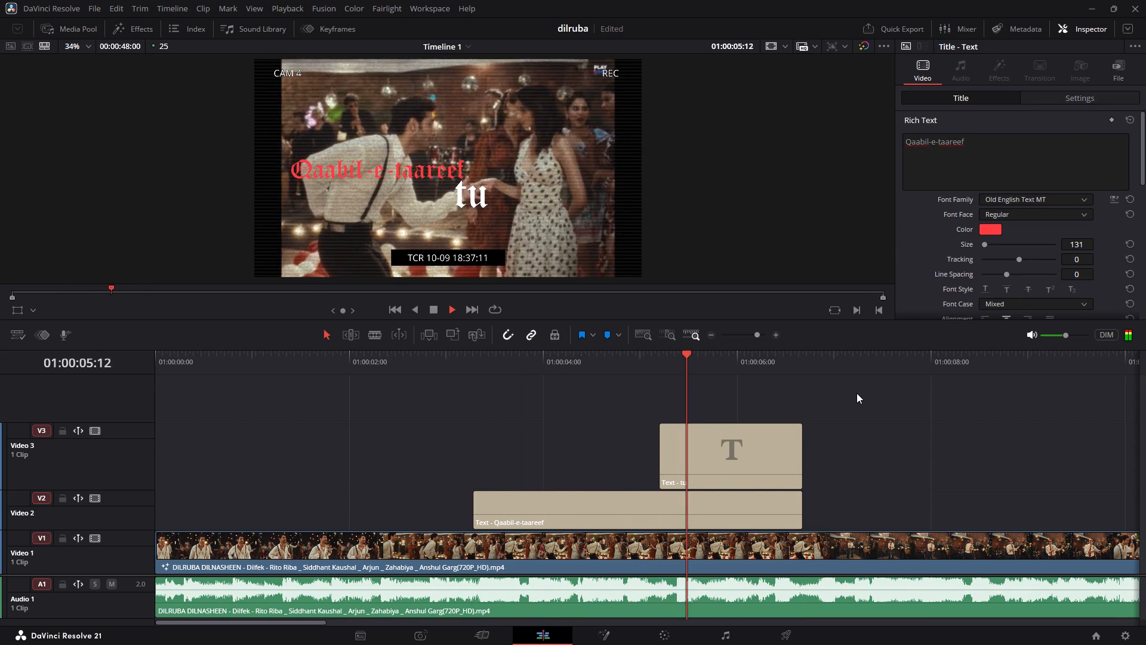
key("space")
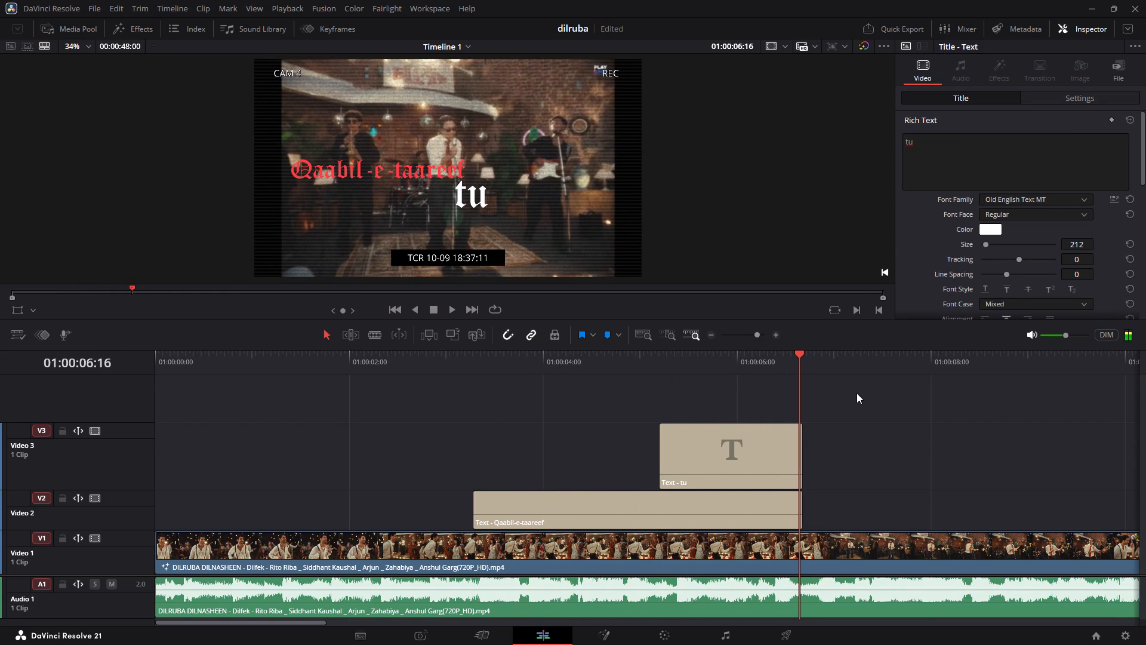
key("space")
key("space")
key("Up")
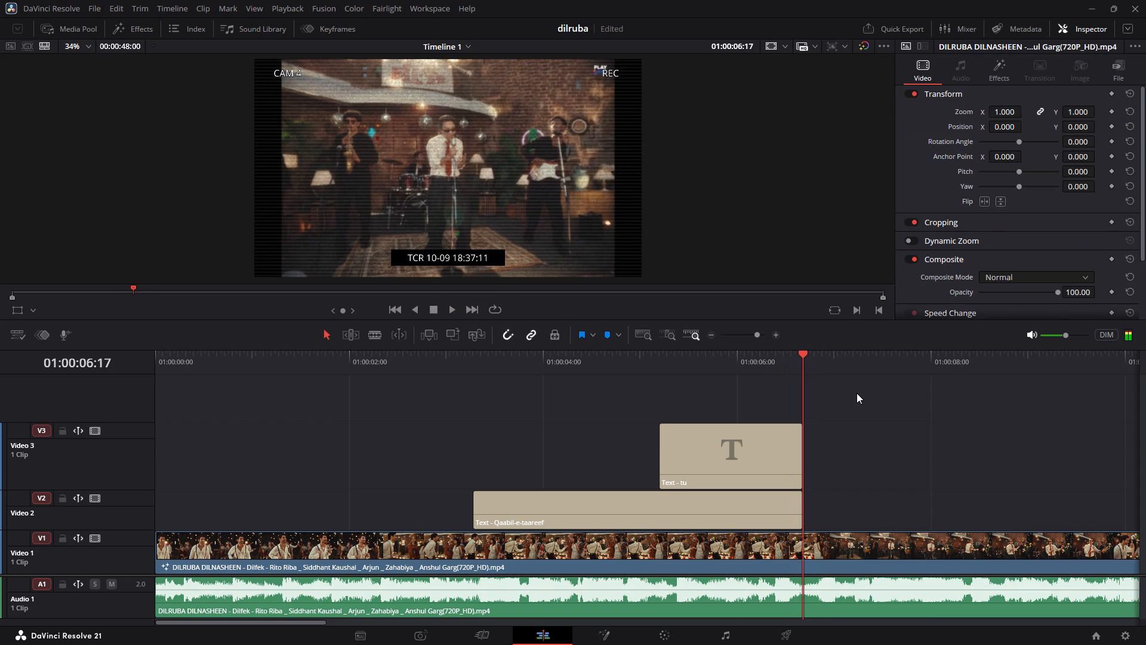
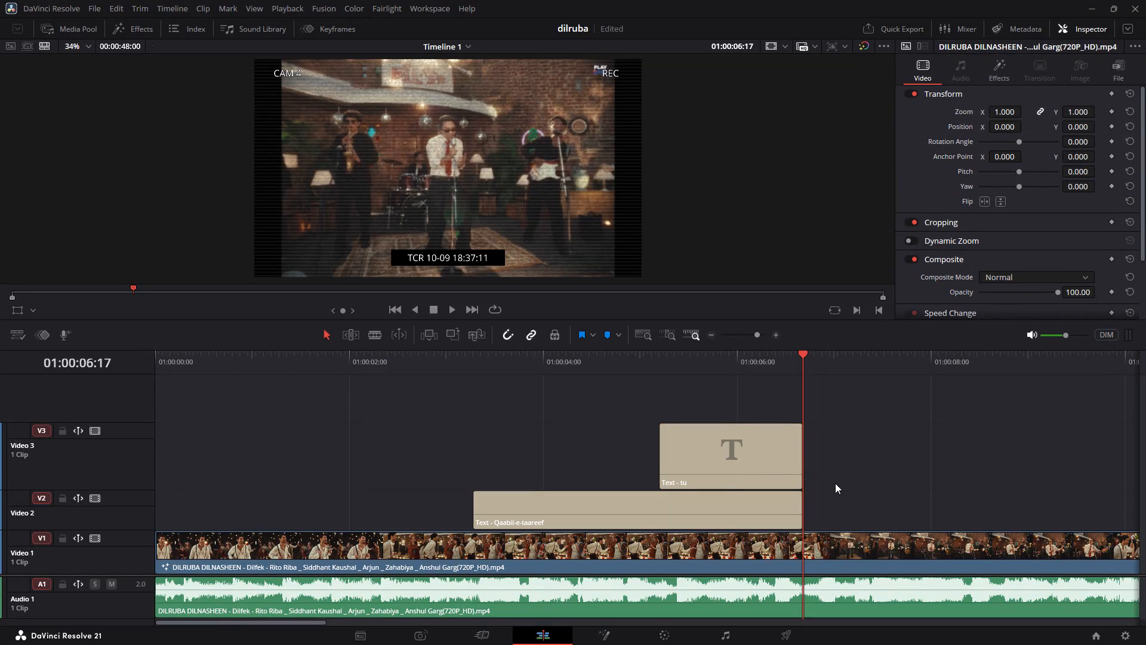
Duplicate the "tu" title and place the copy directly after the original on Video 3, starting at 01:00:06:17.
left_click(774, 475)
left_click_drag(774, 474, 776, 467, "alt+shift")
left_click_drag(760, 468, 763, 426, "alt+shift")
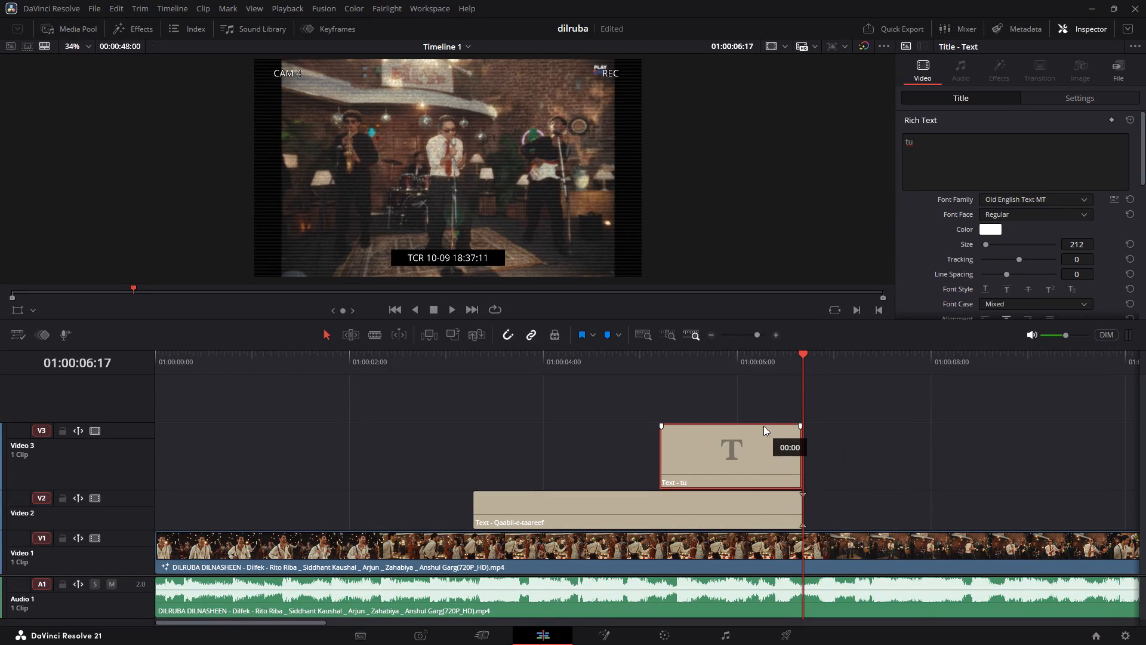
left_click_drag(763, 426, 763, 401, "alt+shift")
left_click_drag(763, 401, 920, 452)
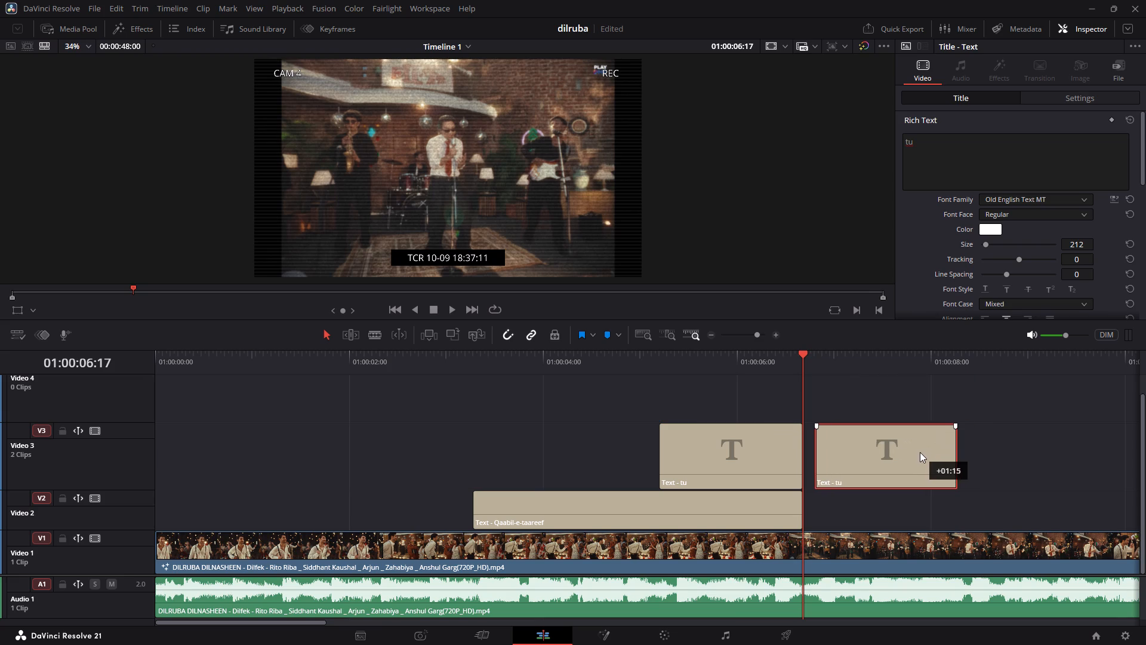
left_click_drag(920, 452, 911, 475)
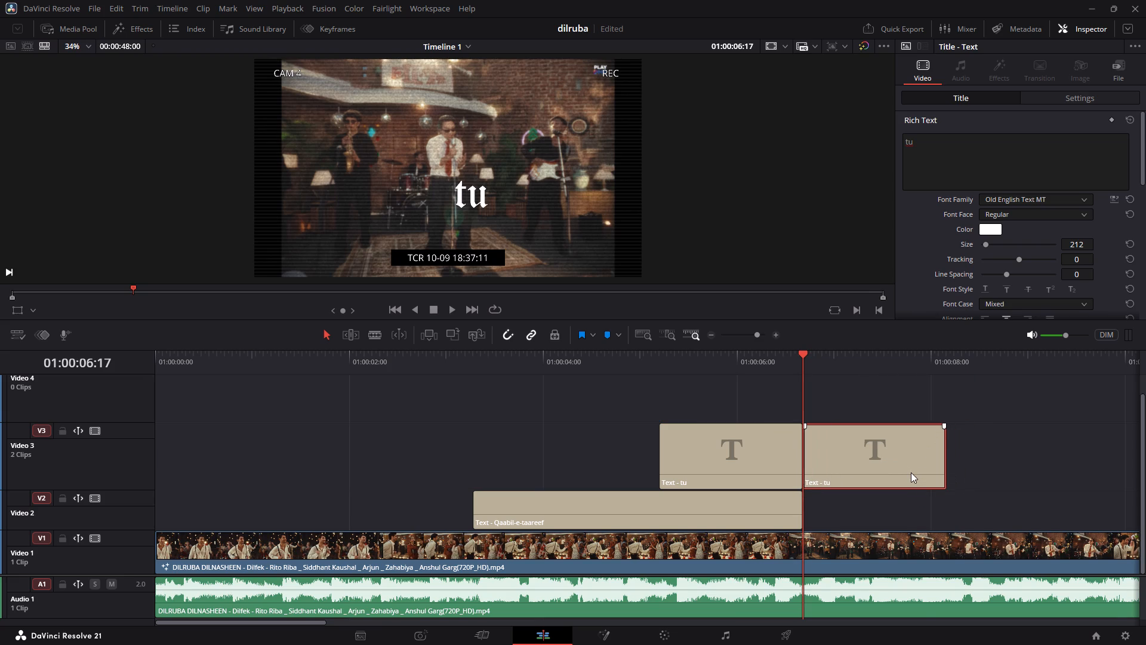
Replace the copied title's text with the lyric "apsara'on jaisi huu-ba-huu".
left_click(990, 152)
key("BackSpace")
key("BackSpace")
key("BackSpace")
key("BackSpace")
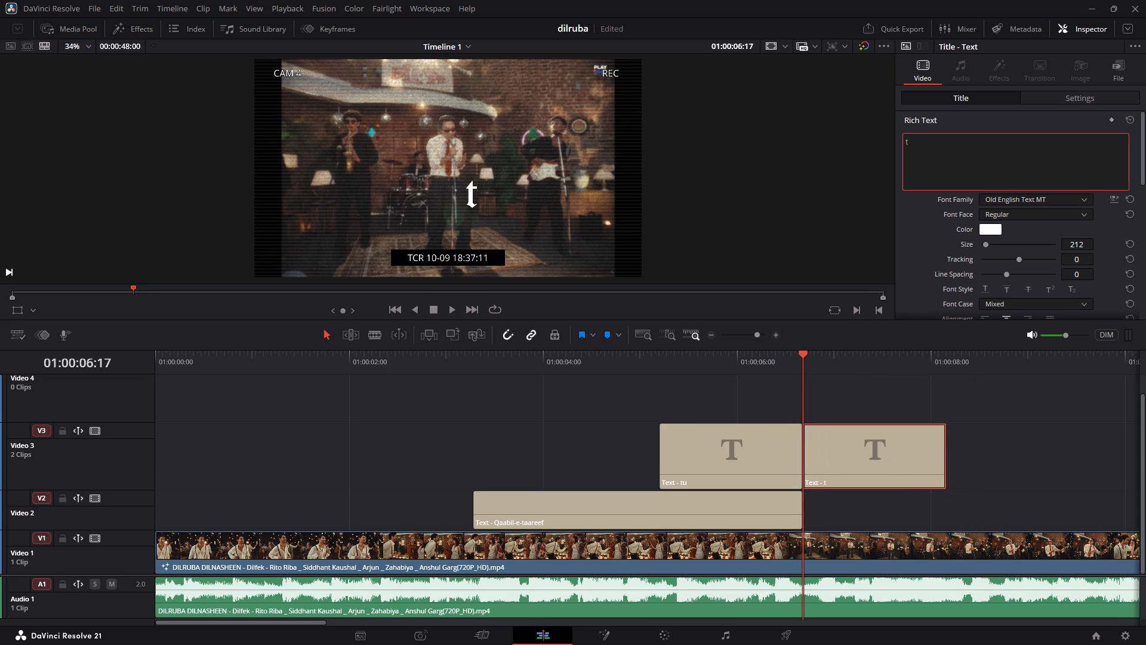
key("ctrl+v")
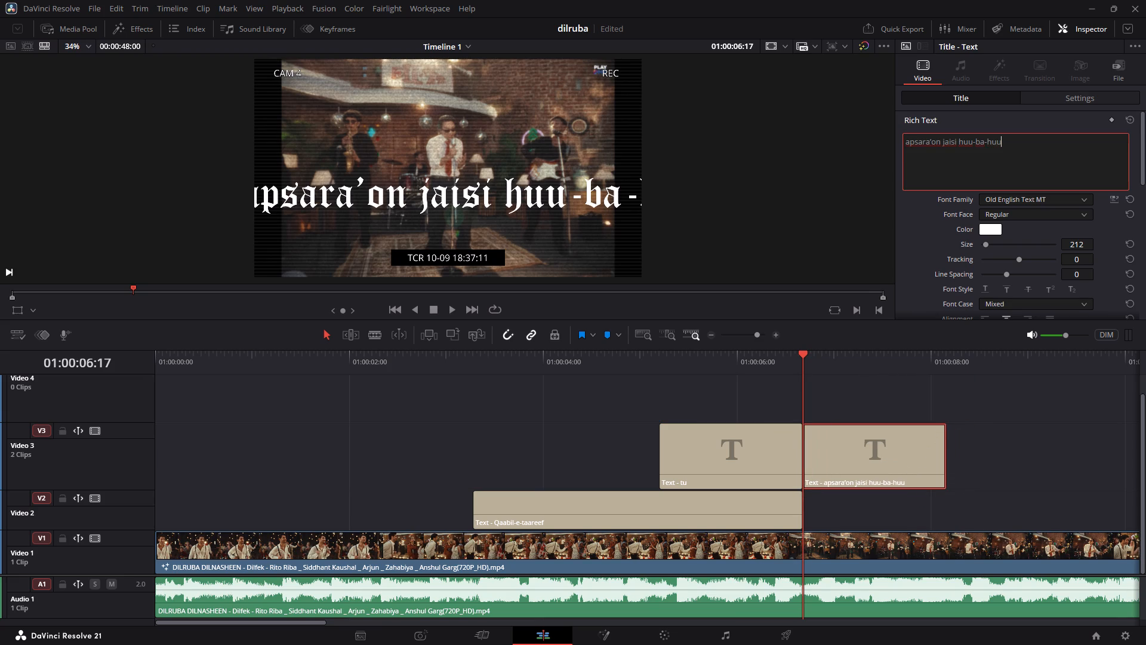
Break the lyric after "apsara'on" so that "jaisi huu-ba-huu" sits on a second line.
key("Left")
key("Left")
key("Left")
key("Left")
key("Left")
key("Left")
key("Left")
key("Left")
key("Left")
key("Left")
key("Left")
key("Left")
key("Left")
key("Left")
key("Left")
key("Left")
key("Left")
key("Left")
key("Right")
key("Right")
key("Return")
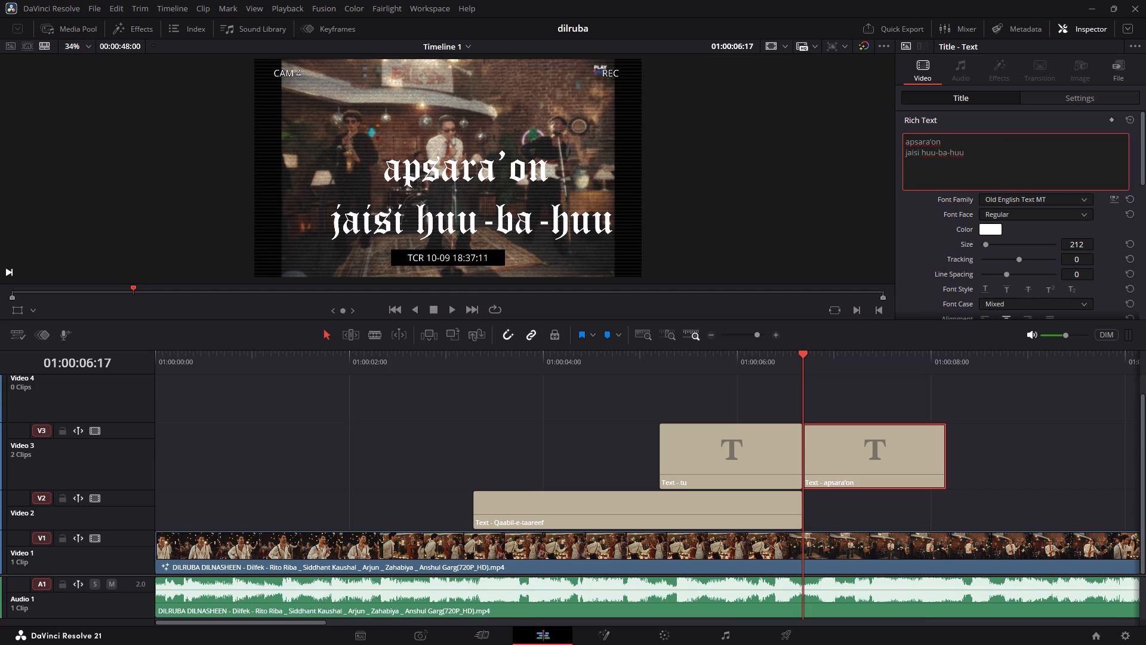
Indent the title's second line, "jaisi huu-ba-huu", with 20 leading spaces.
key("space")
key("space")
key("space")
key("space")
key("space")
key("space")
key("space")
key("space")
key("space")
key("space")
key("space")
key("space")
key("space")
key("space")
key("space")
key("space")
key("space")
key("space")
key("space")
key("space")
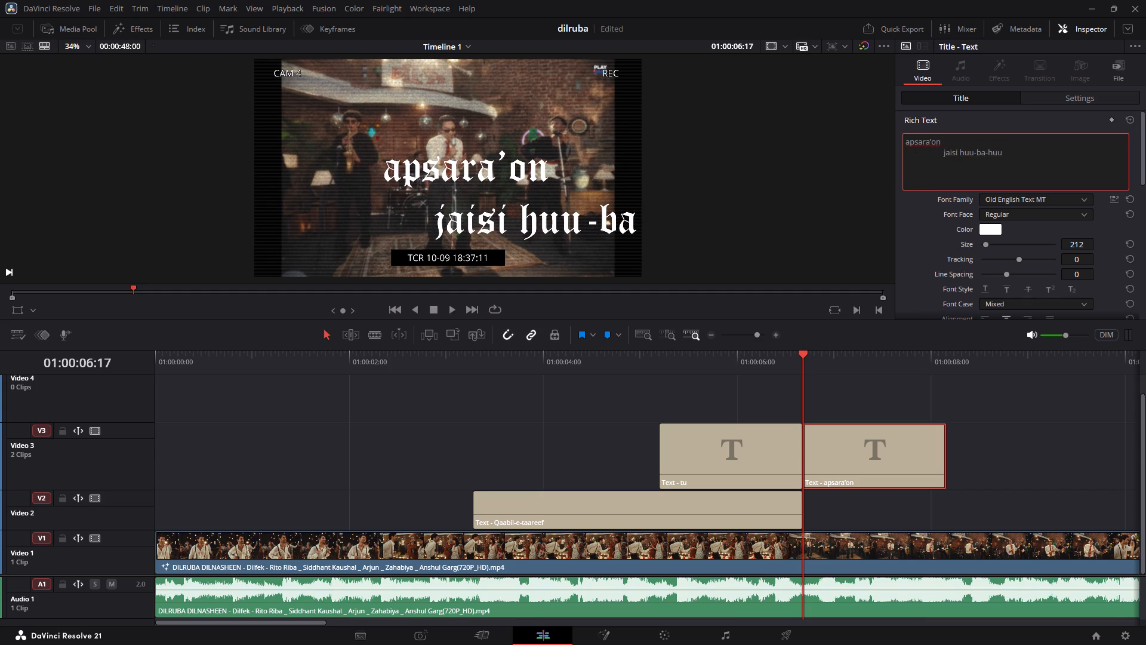
key("space")
key("space")
key("BackSpace")
key("BackSpace")
key("BackSpace")
key("space")
Break the second line after "jaisi" so that "huu-ba-huu" sits on a third line.
key("Right")
key("Right")
key("Right")
key("Right")
key("Right")
key("Right")
key("Right")
key("Right")
key("Left")
key("Left")
key("Return")
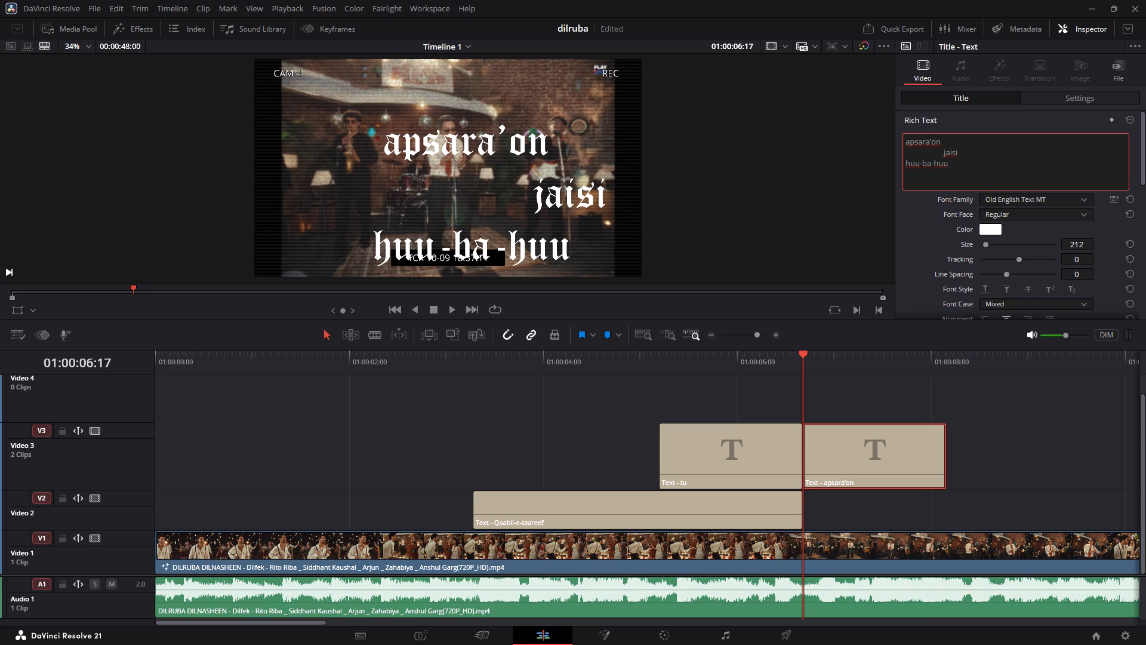
left_click(821, 228)
Browse the available fonts and change the "apsara'on" title's font family to Lucida Calligraphy.
left_click(1002, 202)
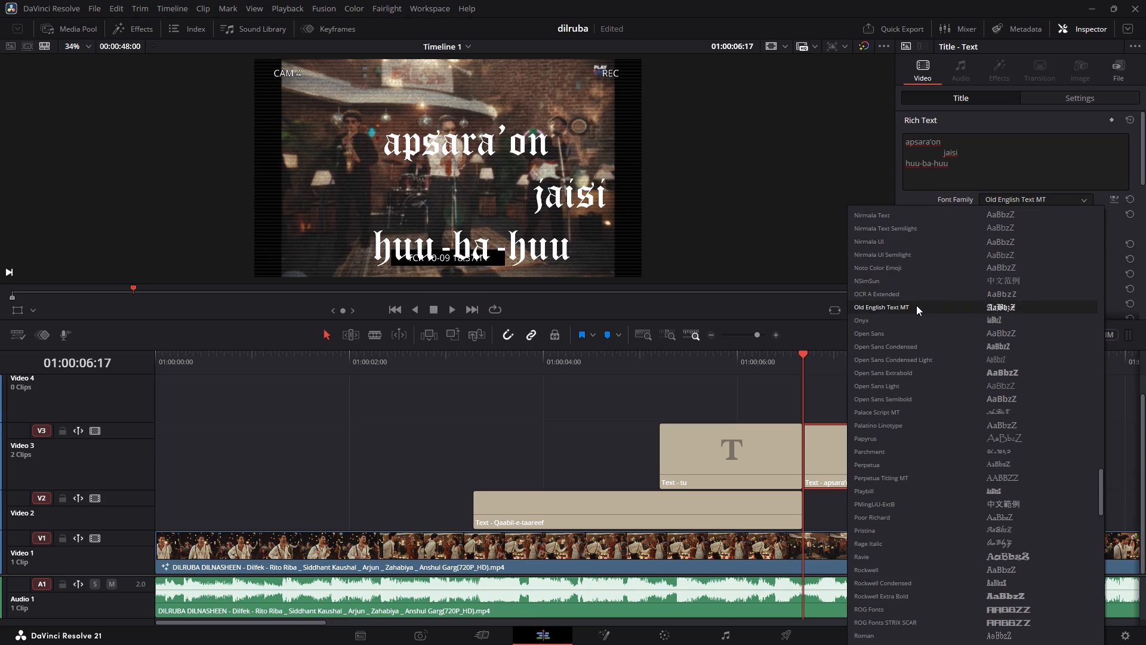
scroll(907, 308, "up", 4)
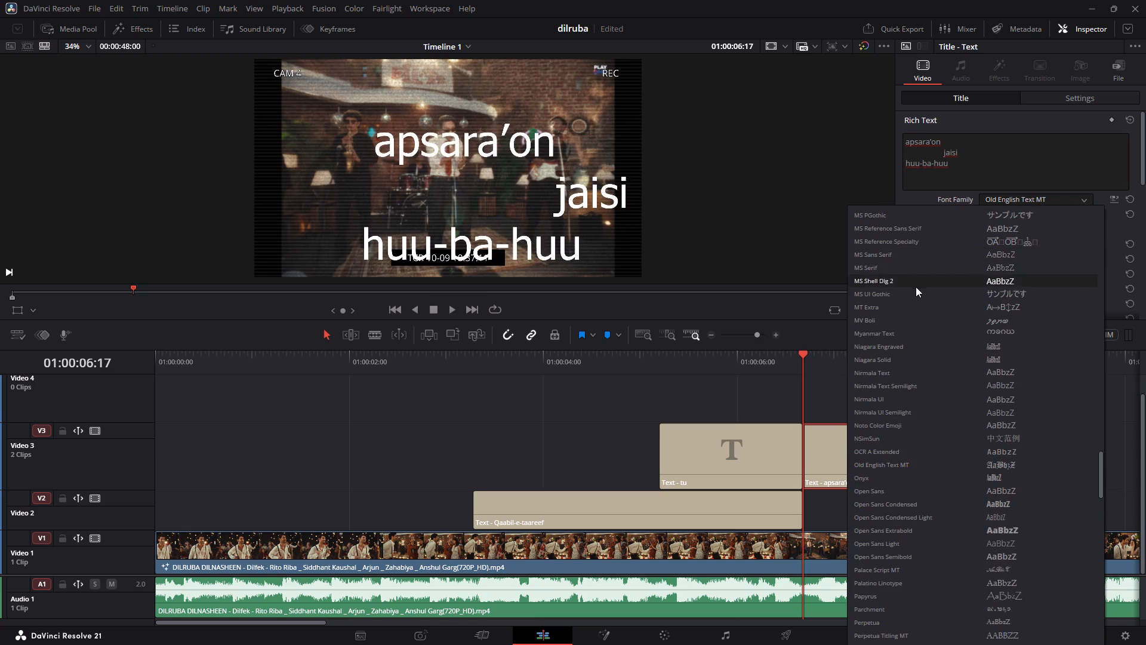
scroll(917, 294, "up", 7)
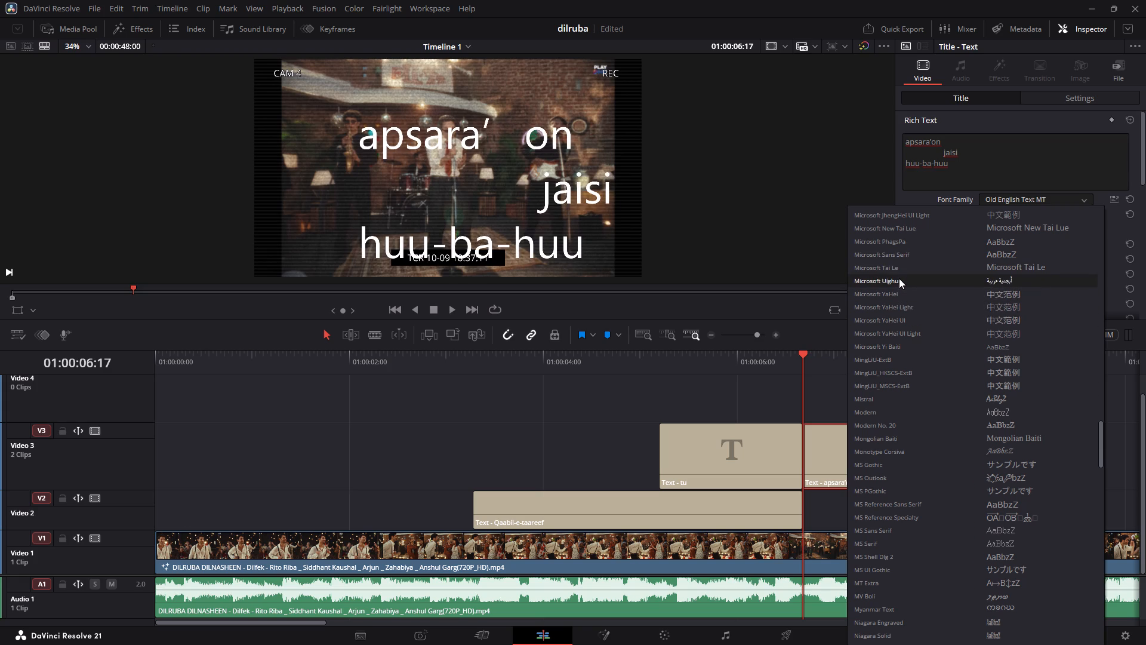
scroll(899, 283, "up", 7)
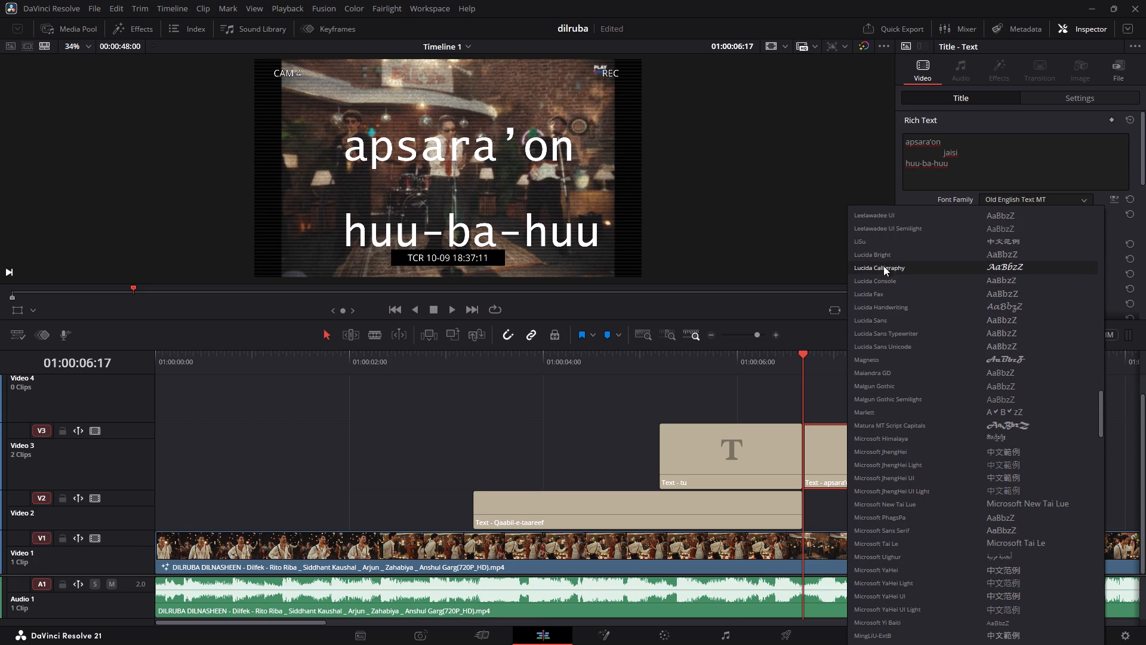
left_click(884, 262)
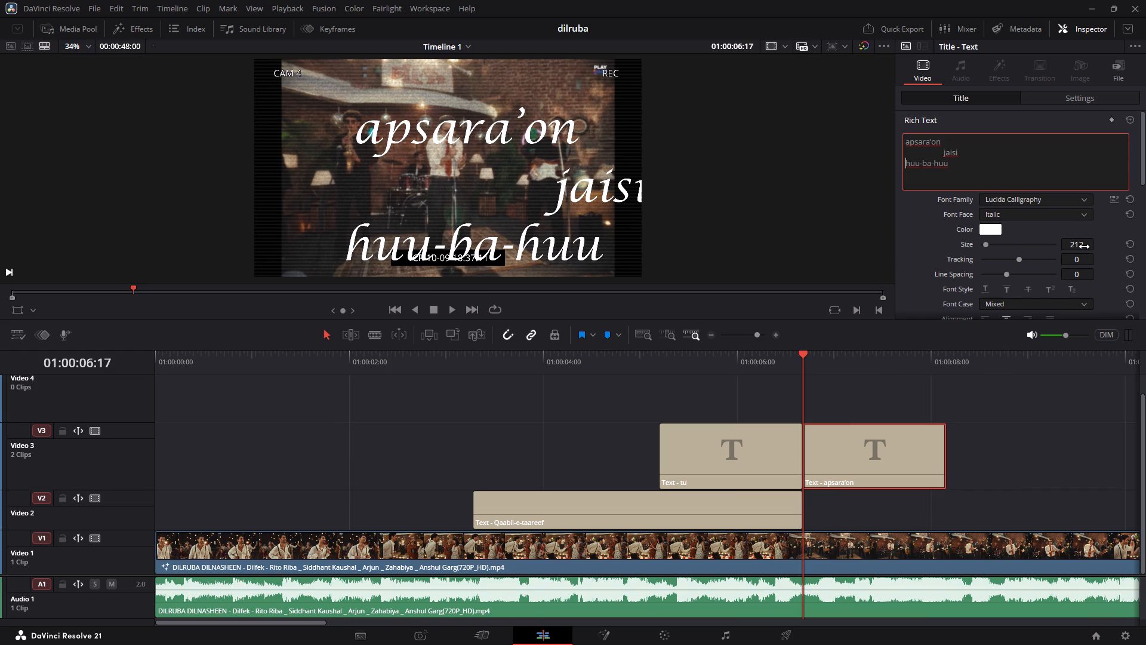
Reduce the "apsara'on" title's text size to 143.
left_click_drag(1079, 245, 1037, 241)
Try different horizontal placements for the "apsara'on" title and leave its X position at 1187.
scroll(1039, 268, "down", 2)
left_click_drag(1010, 276, 1006, 276)
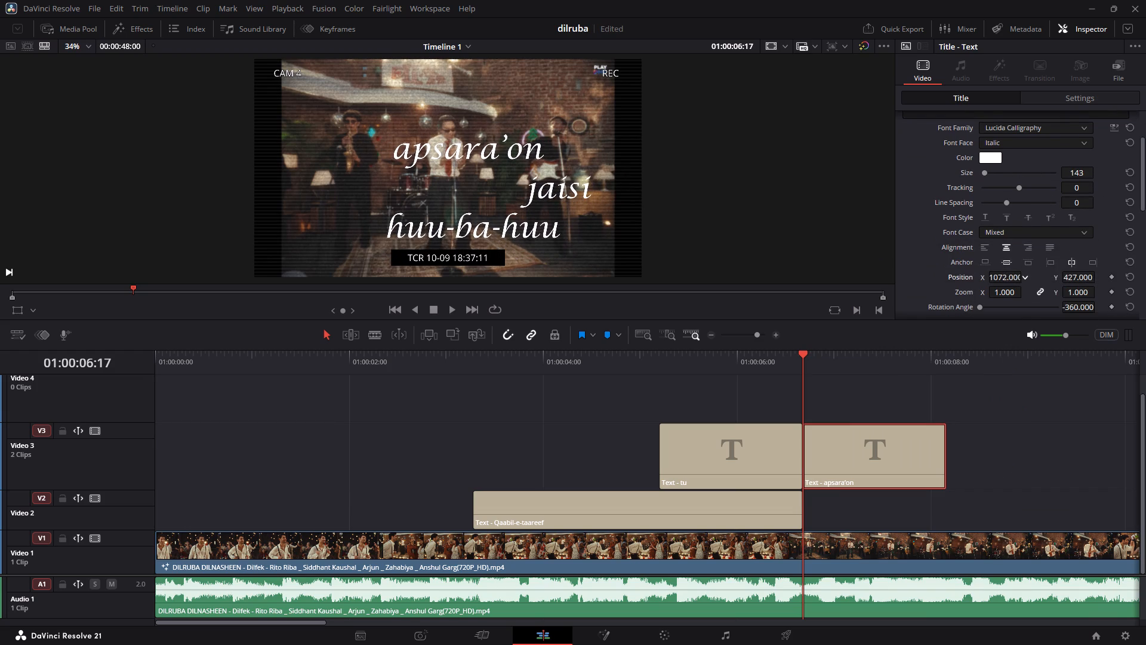
left_click_drag(1006, 276, 972, 278)
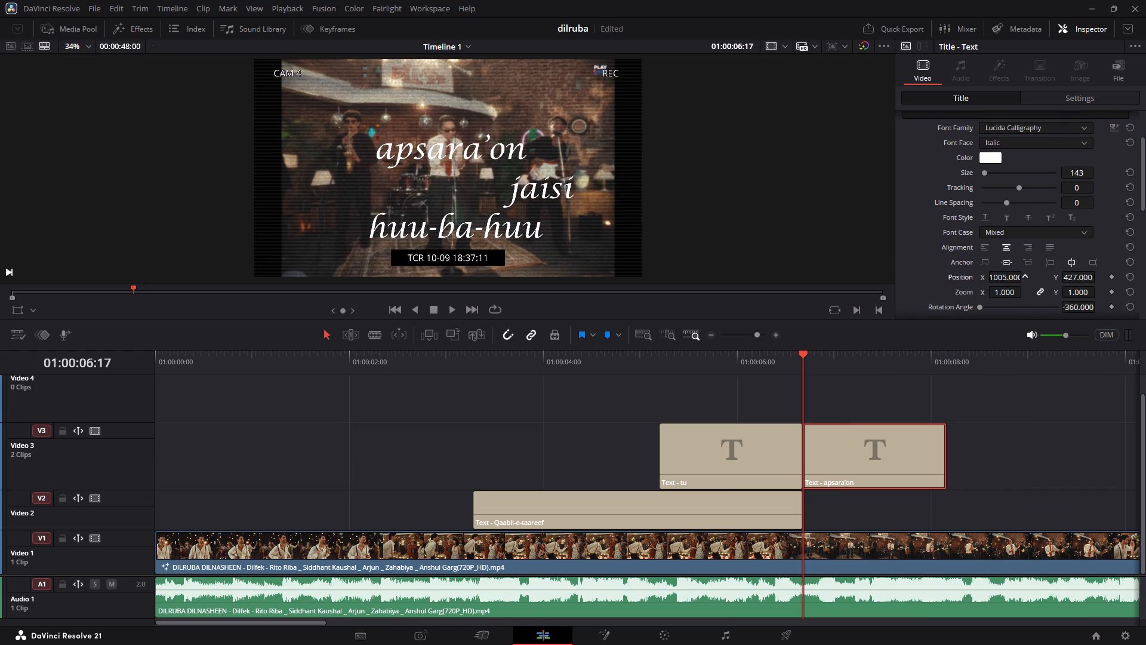
left_click_drag(972, 278, 1126, 269)
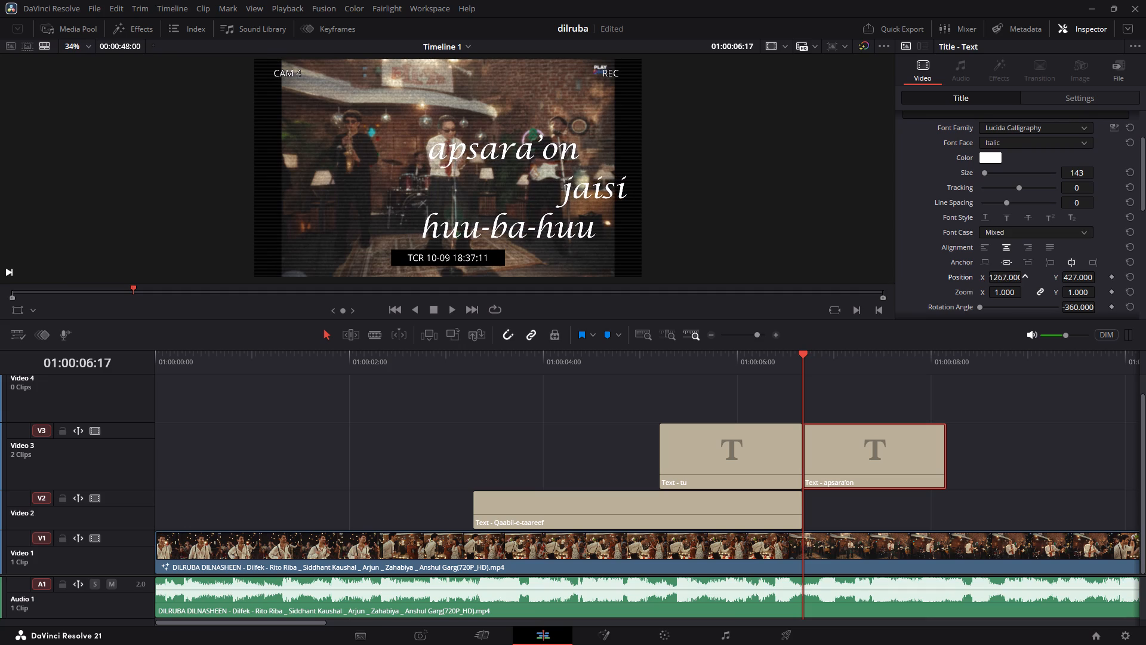
left_click_drag(1126, 269, 1096, 269)
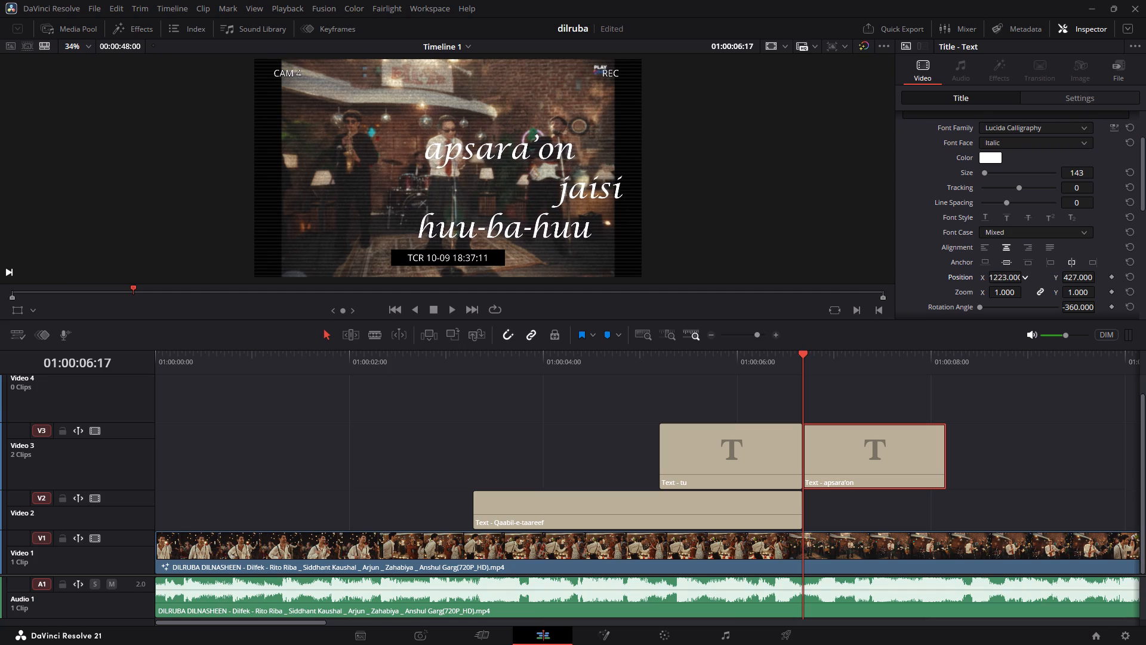
left_click_drag(1096, 269, 1076, 270)
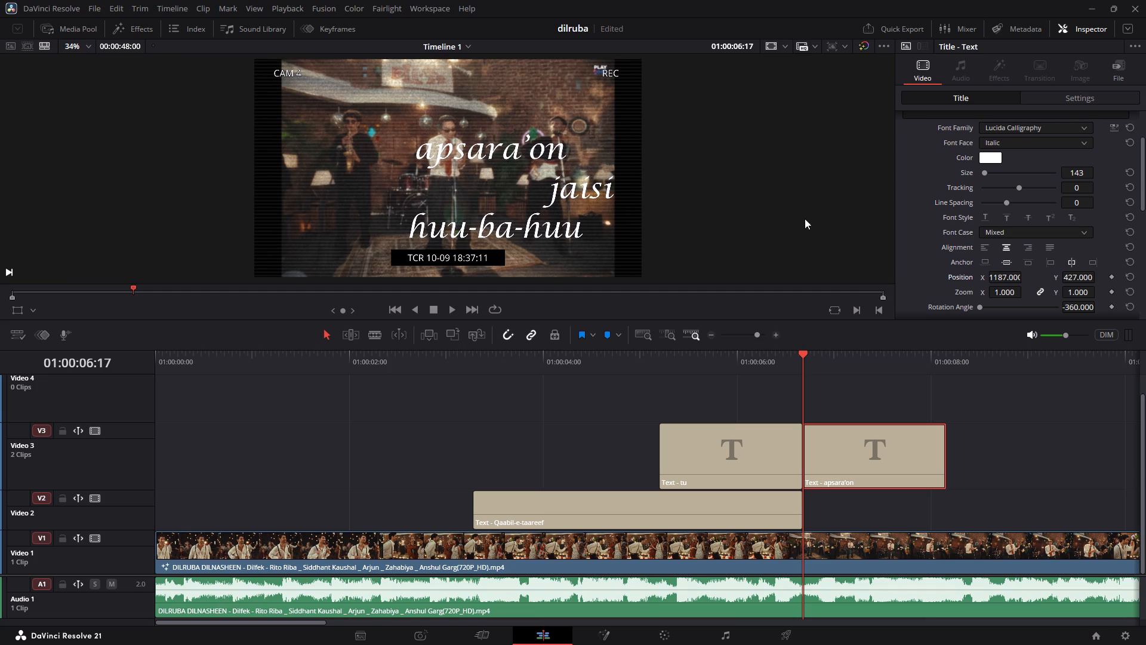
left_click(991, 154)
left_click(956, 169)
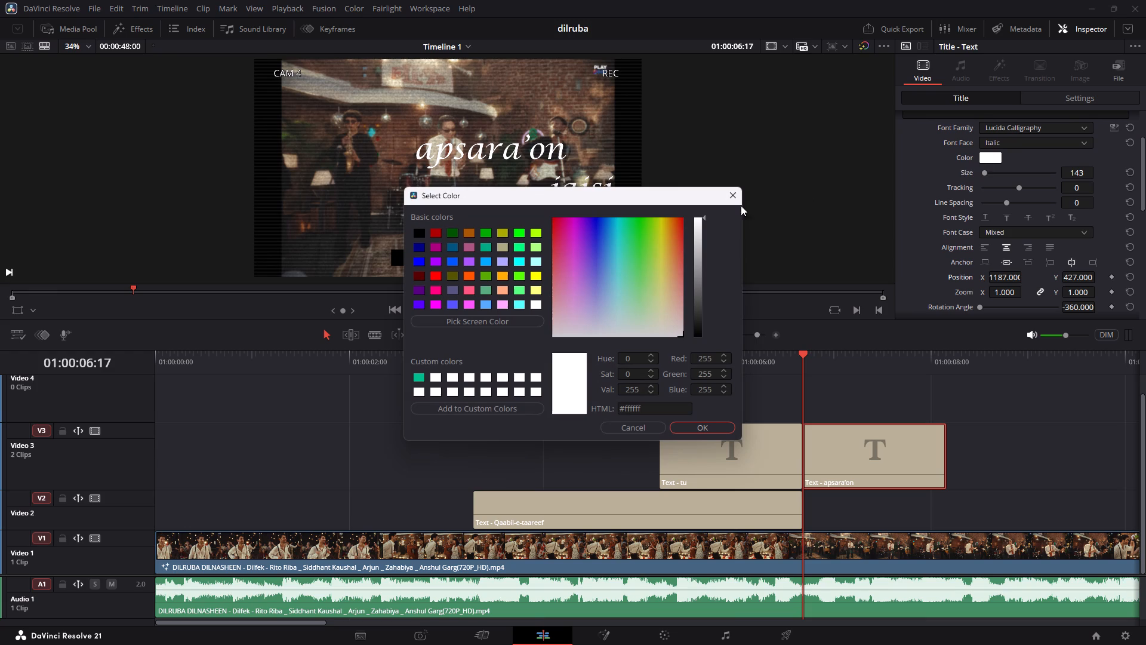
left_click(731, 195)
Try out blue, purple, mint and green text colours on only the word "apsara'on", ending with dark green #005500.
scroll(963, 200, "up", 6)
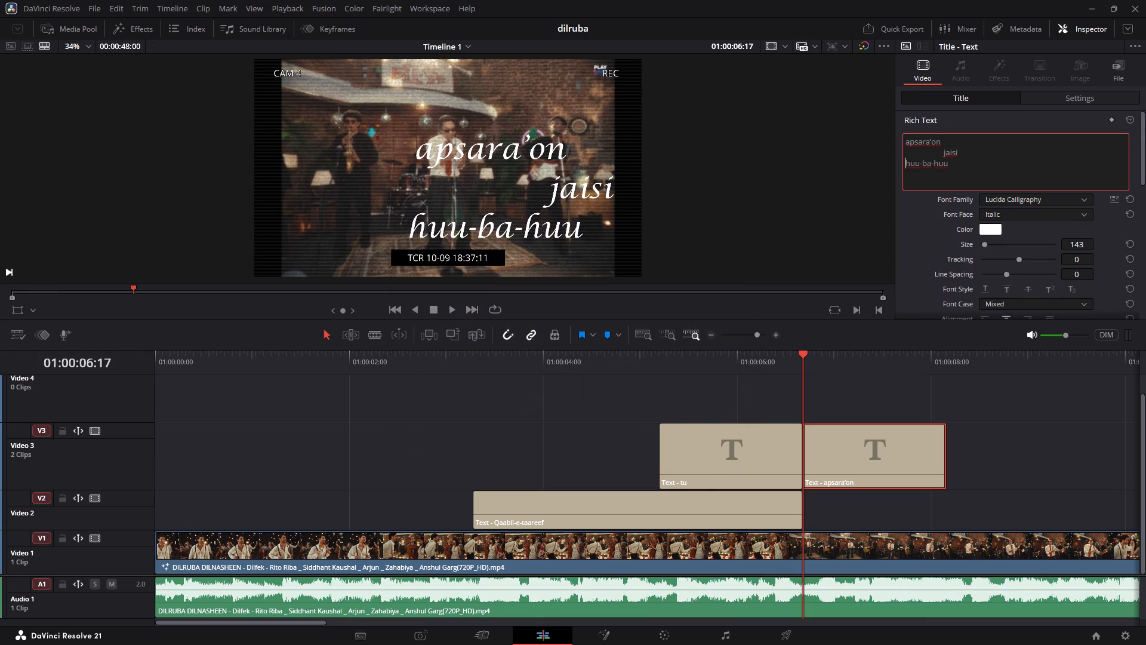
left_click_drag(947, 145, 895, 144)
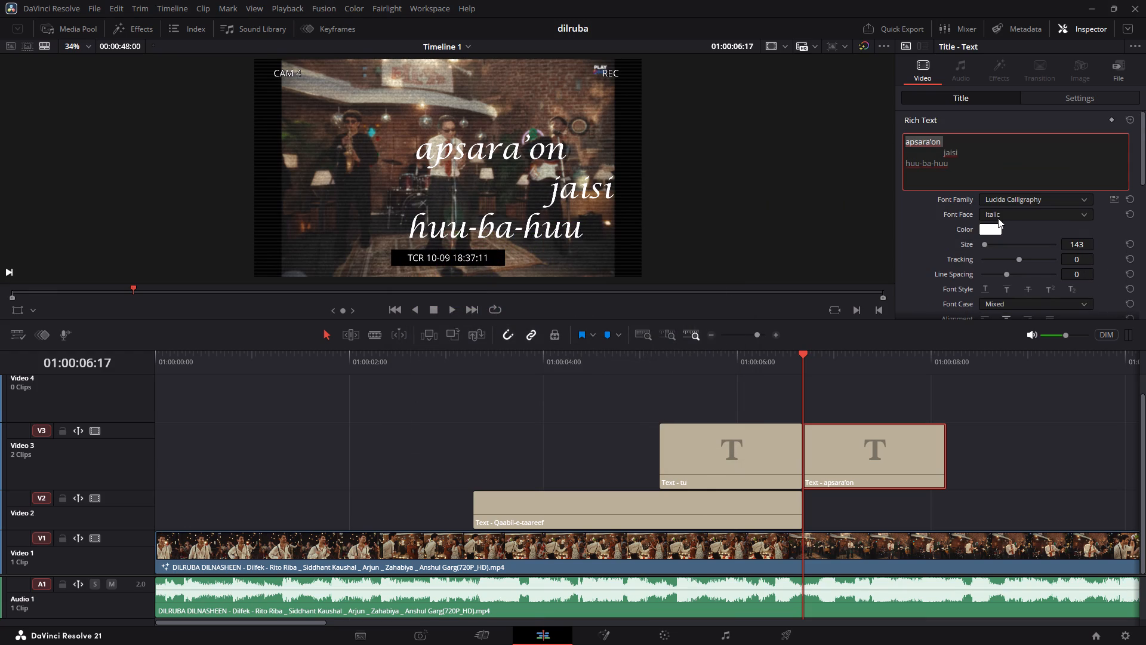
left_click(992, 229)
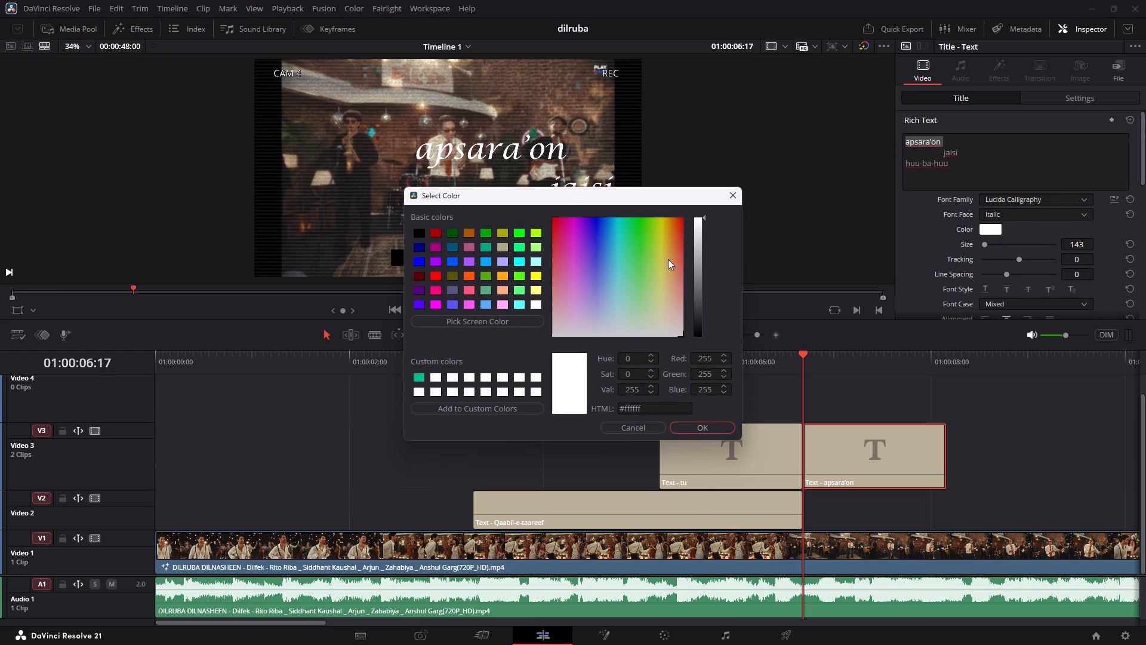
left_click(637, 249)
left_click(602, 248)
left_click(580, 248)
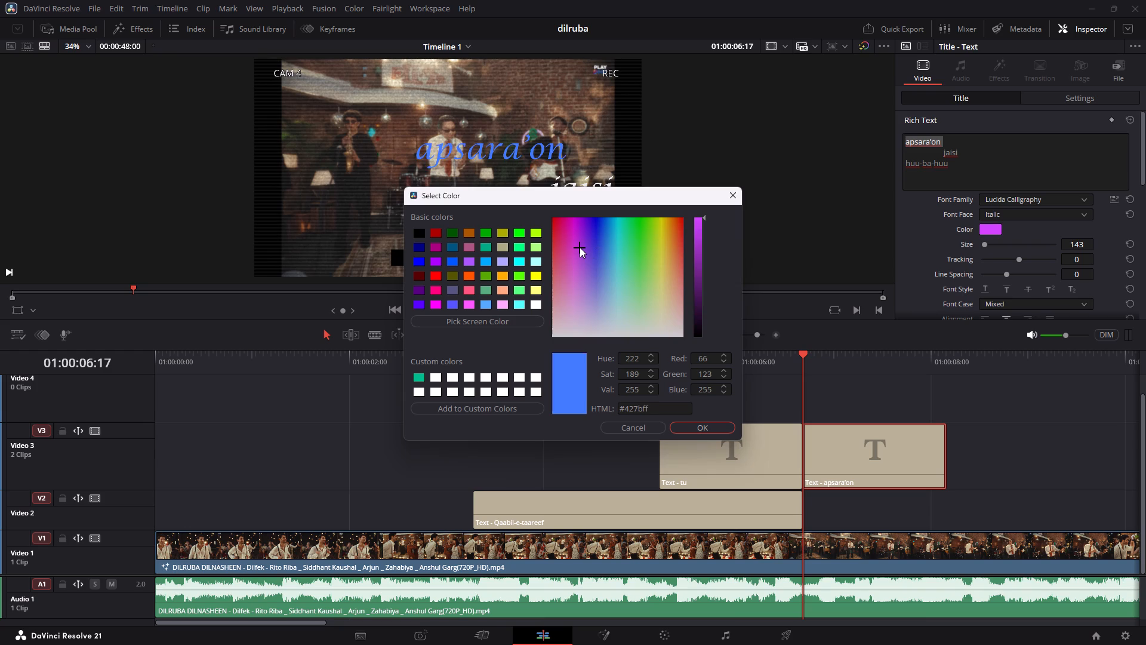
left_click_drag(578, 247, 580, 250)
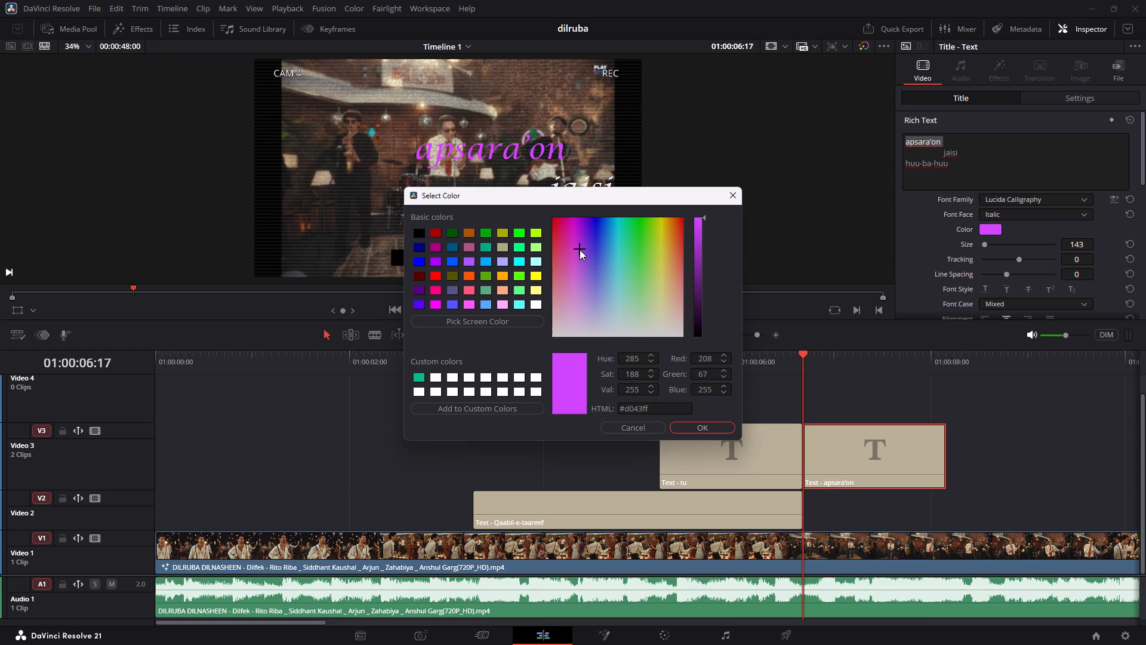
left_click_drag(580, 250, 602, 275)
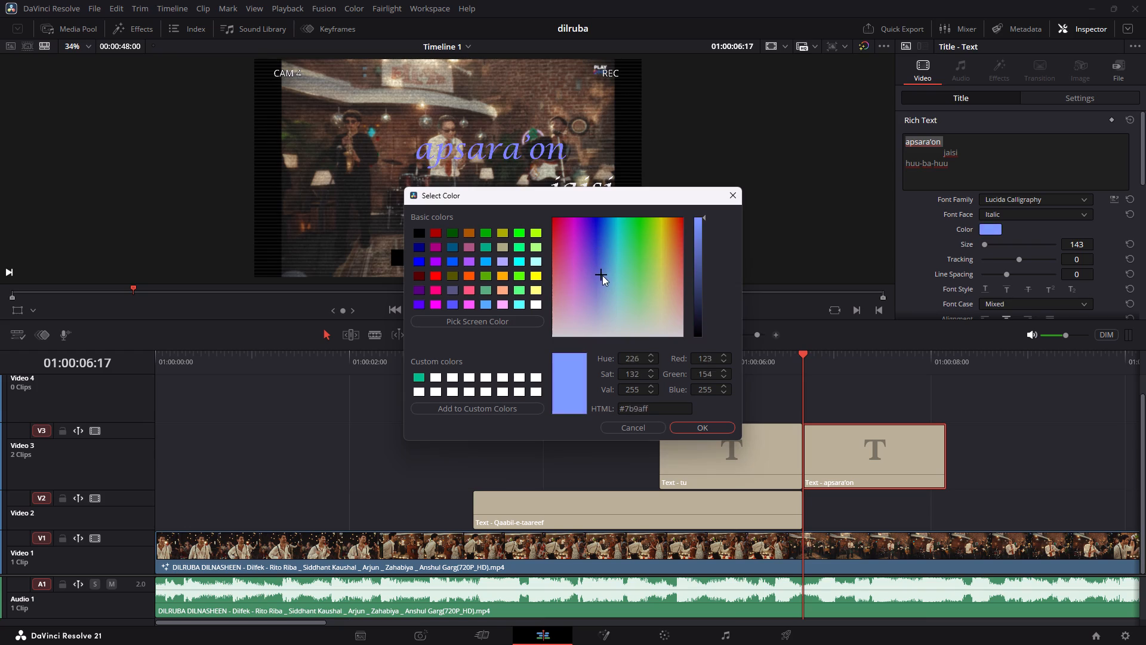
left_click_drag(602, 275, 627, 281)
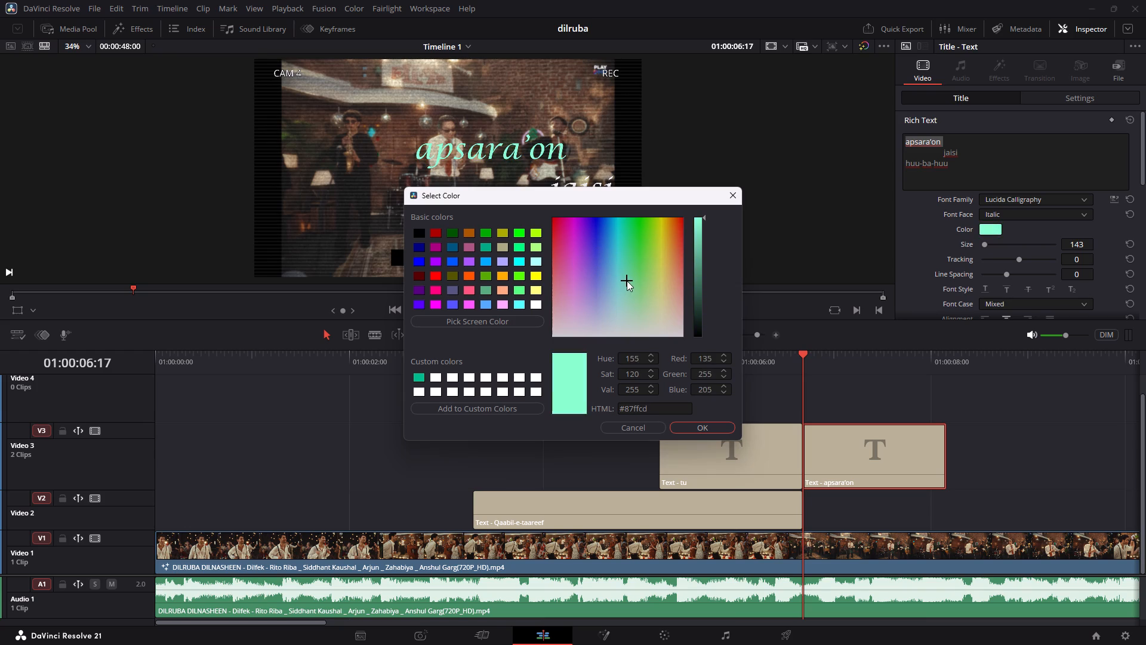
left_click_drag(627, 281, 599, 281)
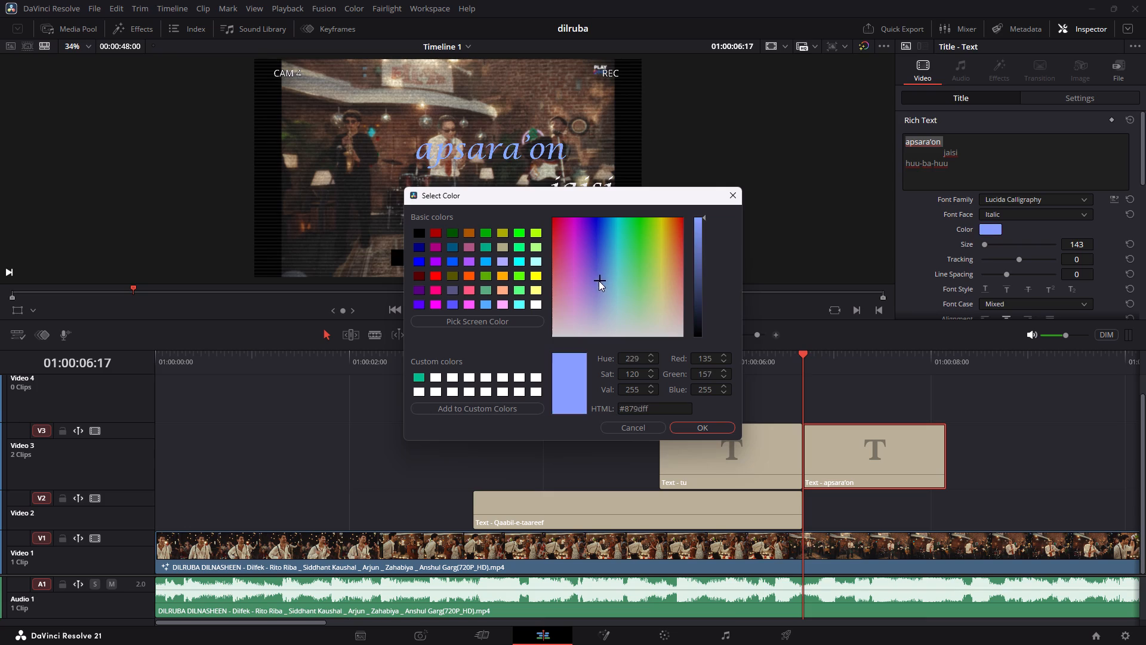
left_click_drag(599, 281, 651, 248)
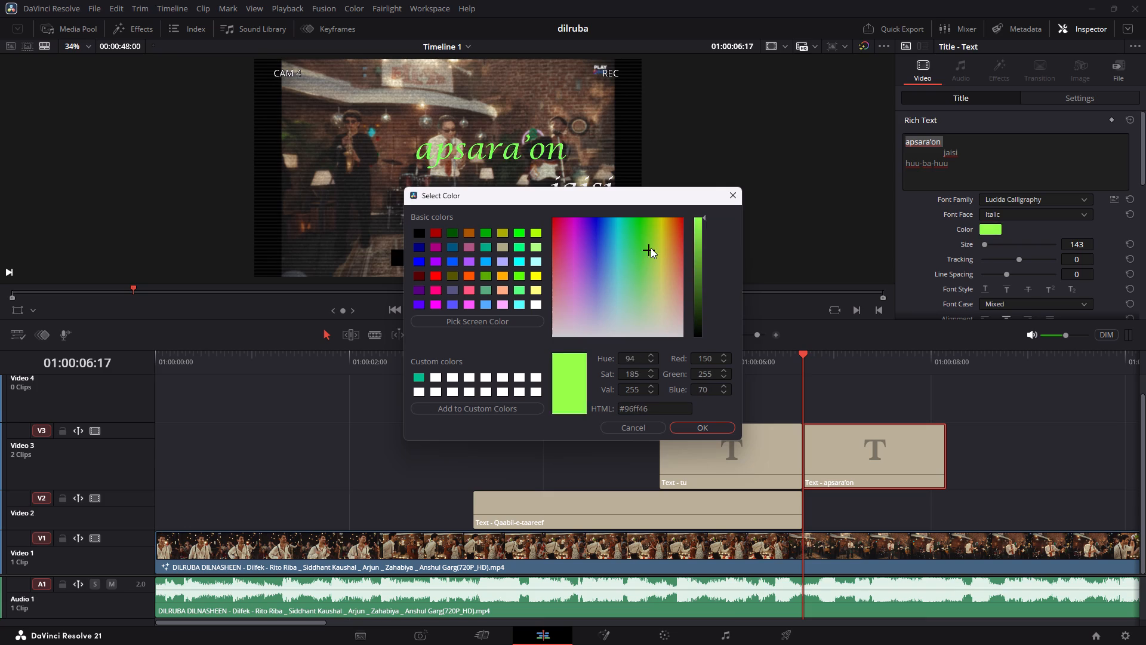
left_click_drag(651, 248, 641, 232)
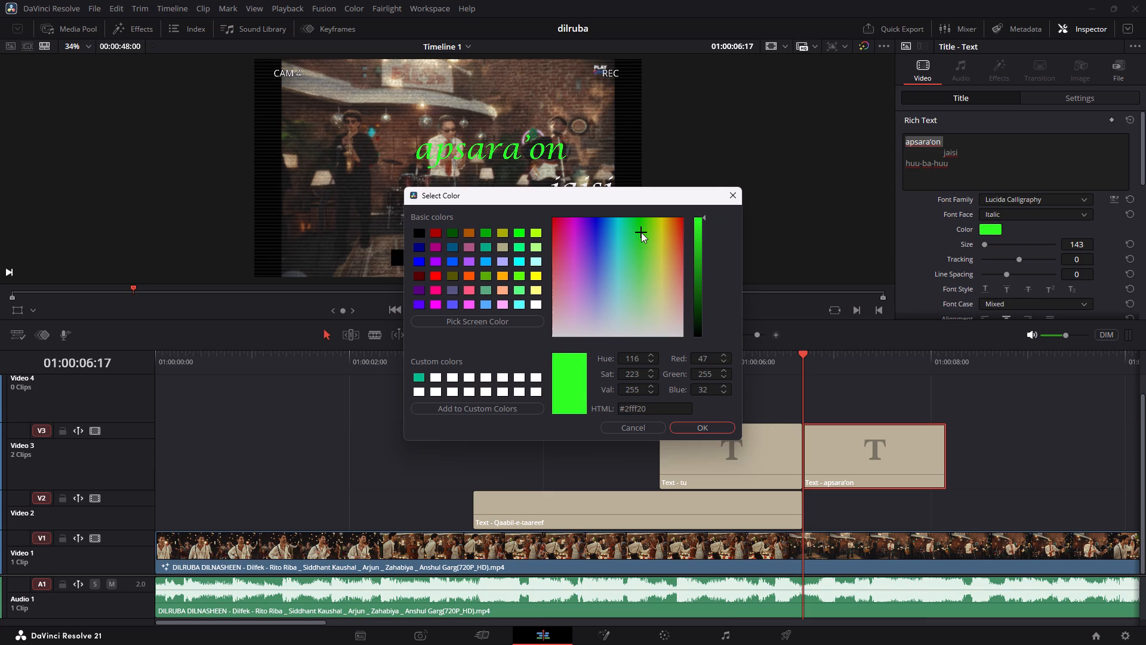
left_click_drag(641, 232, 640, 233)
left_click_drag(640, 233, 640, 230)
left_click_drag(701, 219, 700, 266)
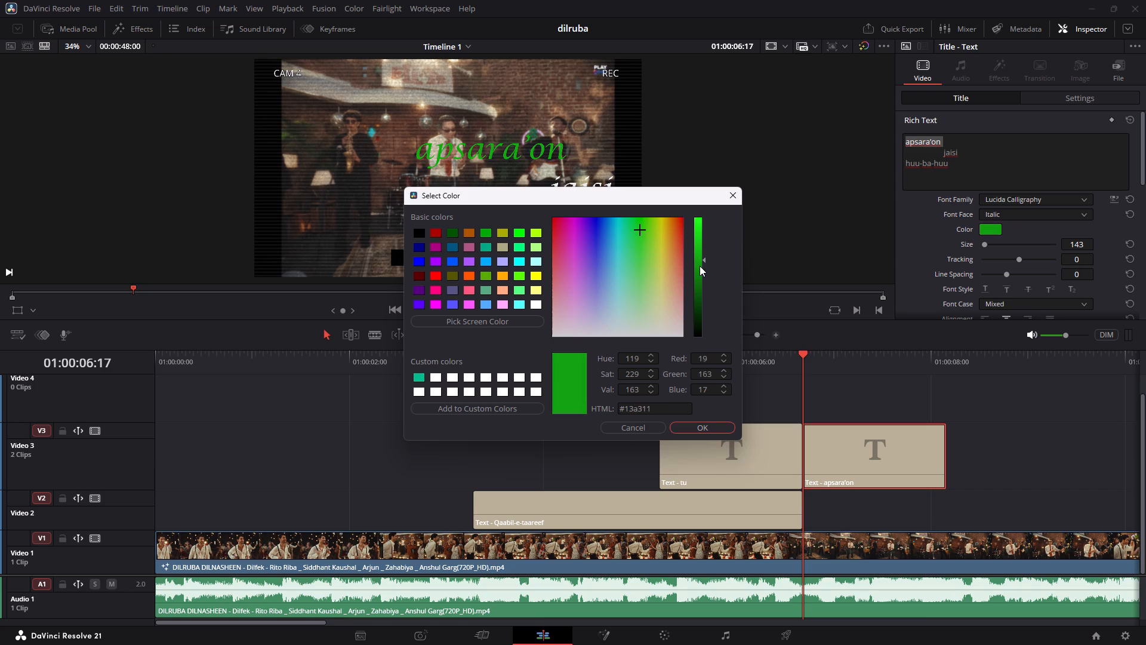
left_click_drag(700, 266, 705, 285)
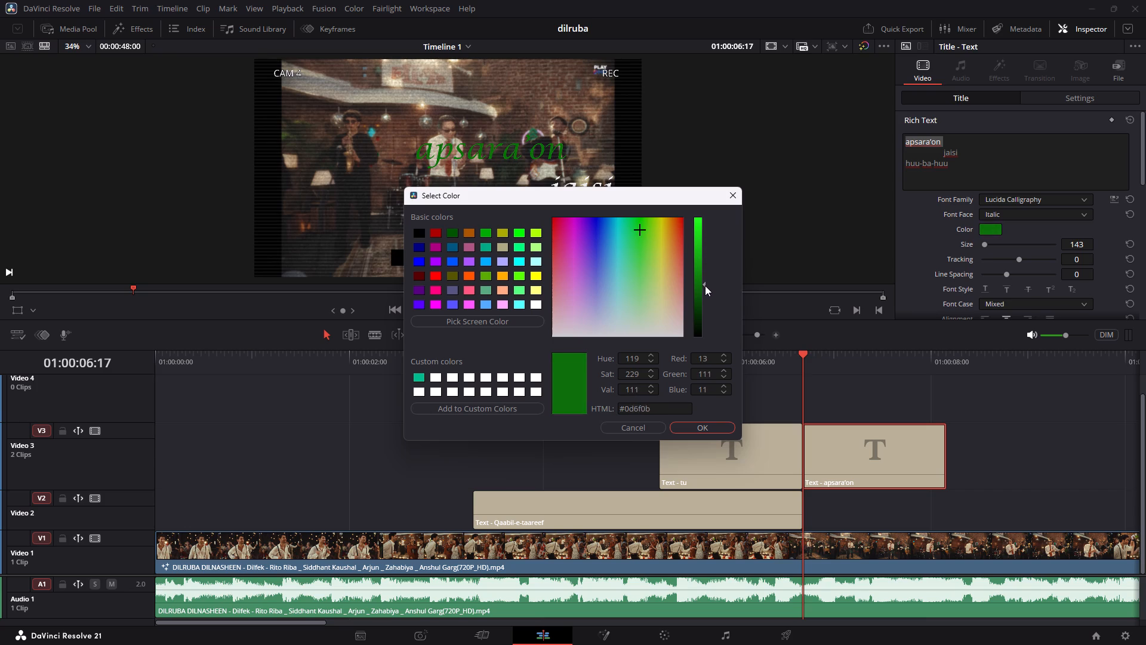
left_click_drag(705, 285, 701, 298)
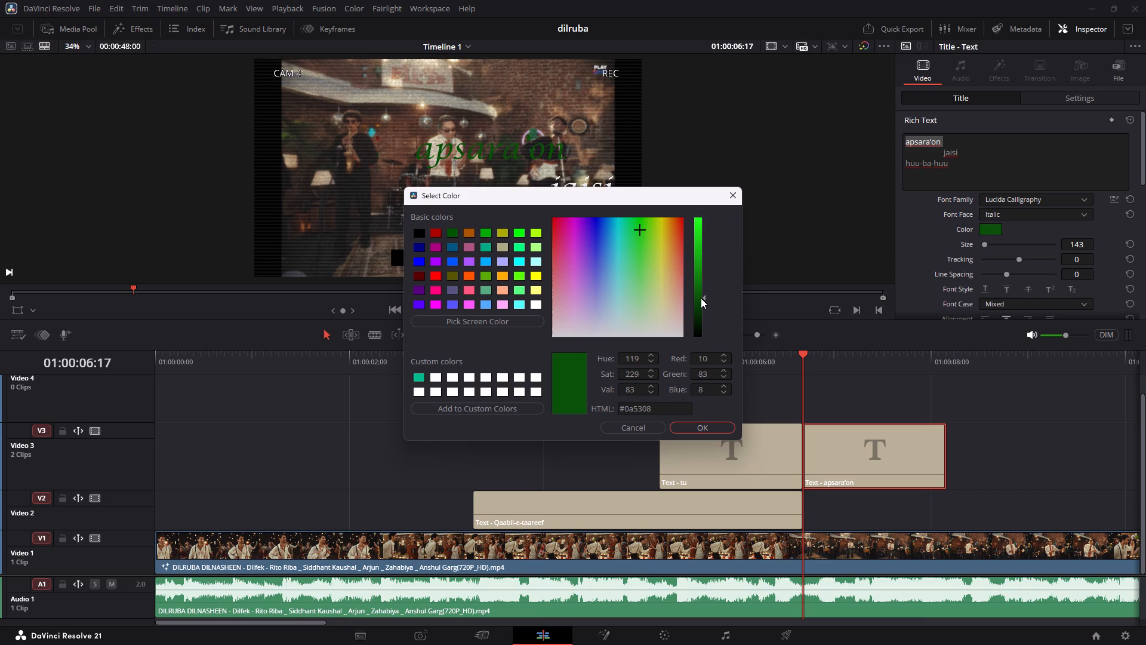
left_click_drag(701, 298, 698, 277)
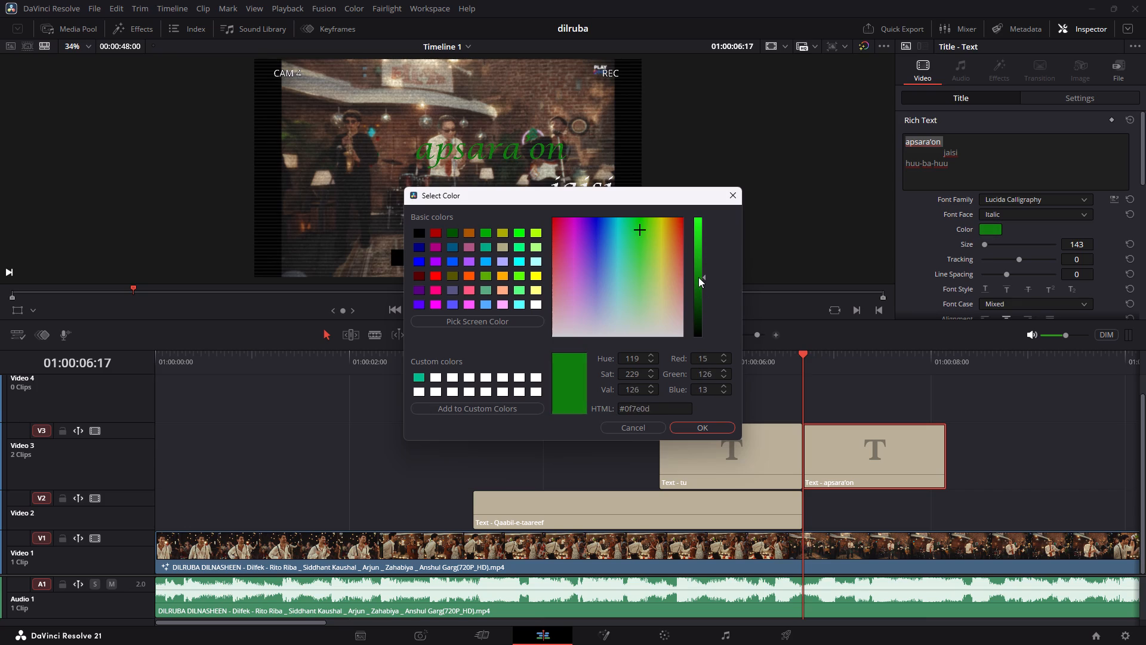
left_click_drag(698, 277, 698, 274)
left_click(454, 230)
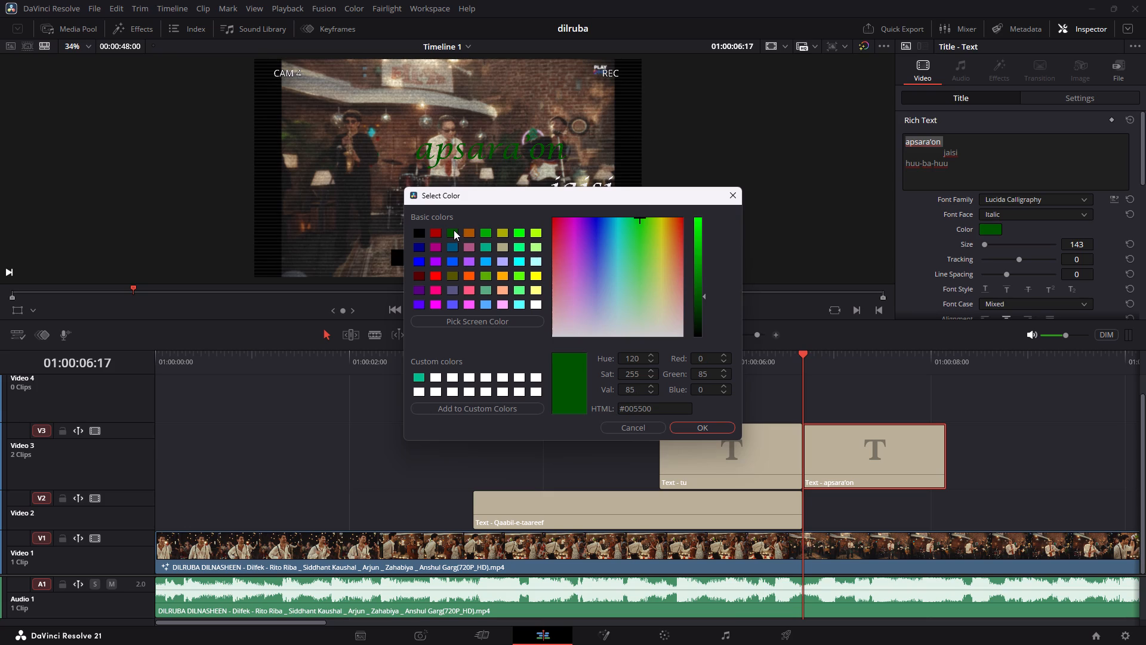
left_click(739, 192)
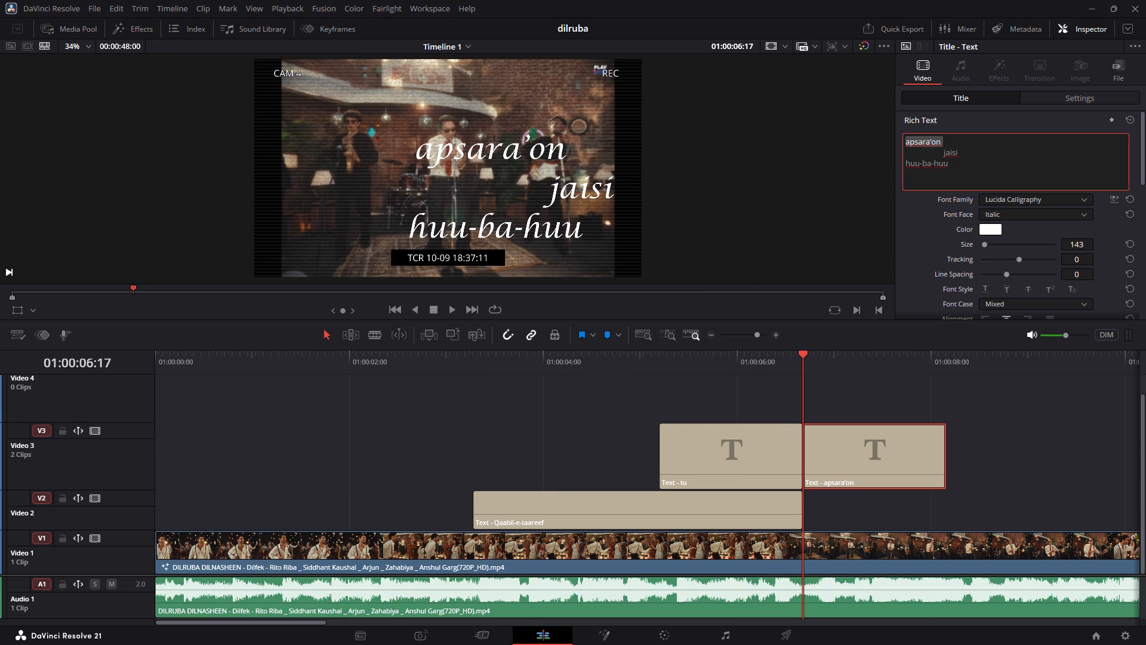
Set the text colour of only the word "apsara'on" to dark green #005500.
left_click_drag(965, 154, 935, 155)
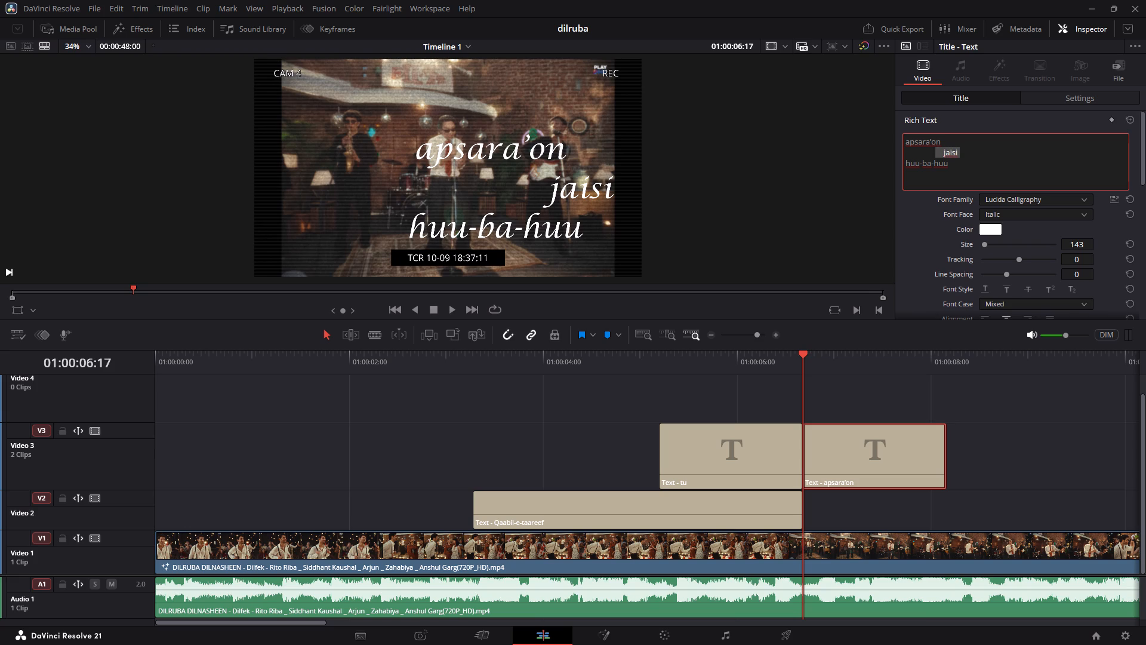
left_click_drag(946, 144, 897, 144)
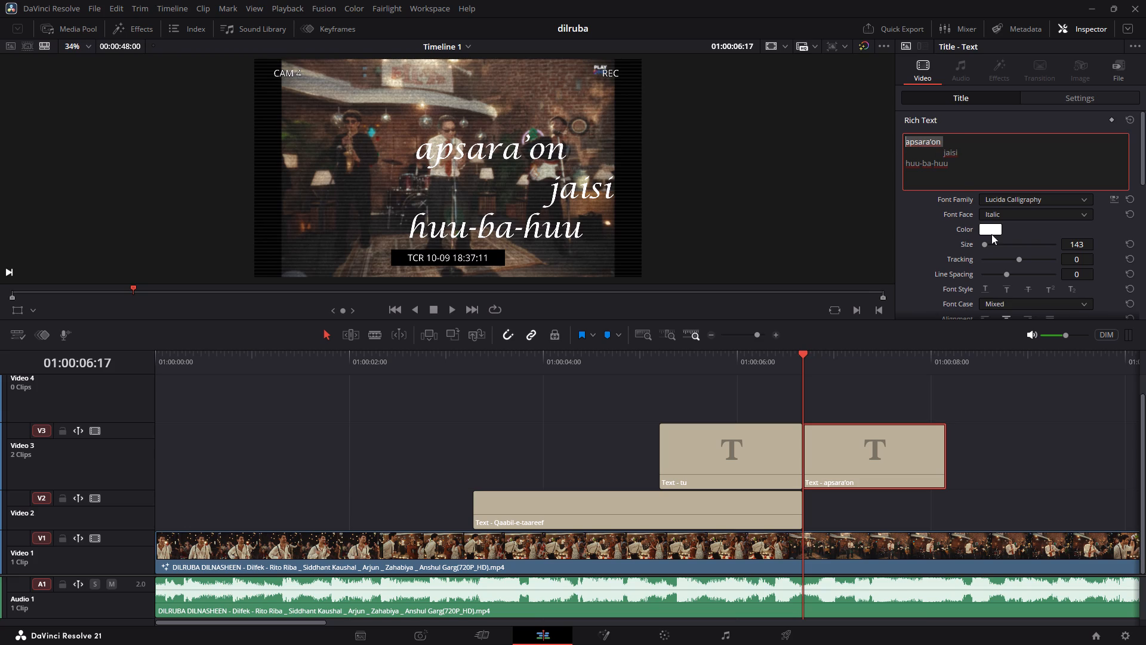
left_click(990, 231)
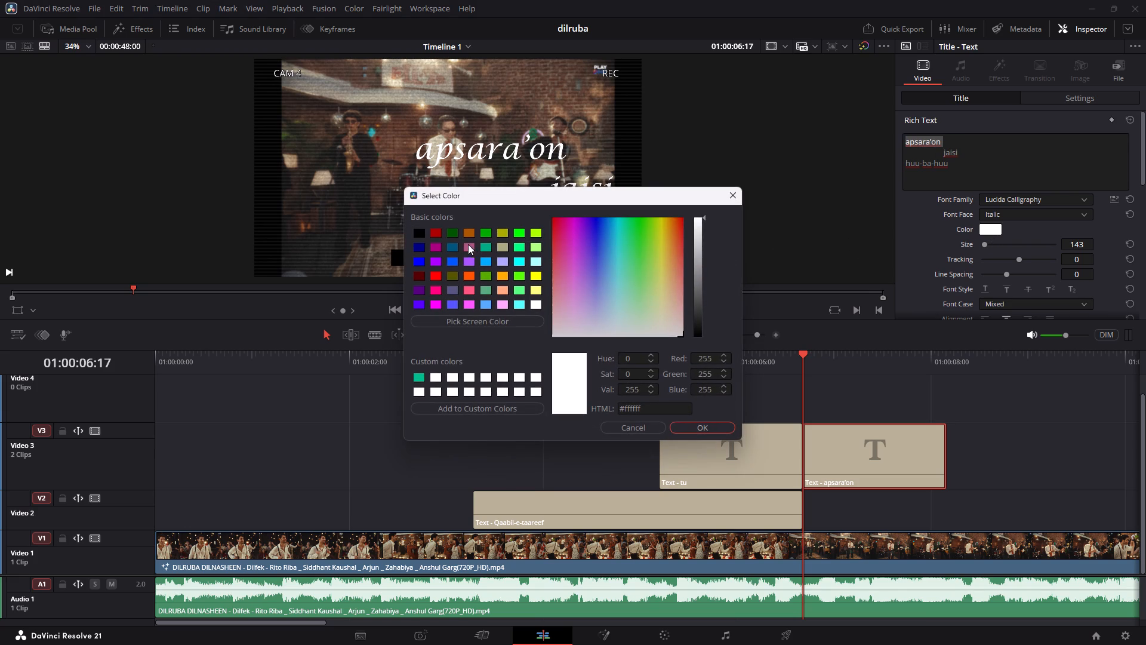
left_click(454, 230)
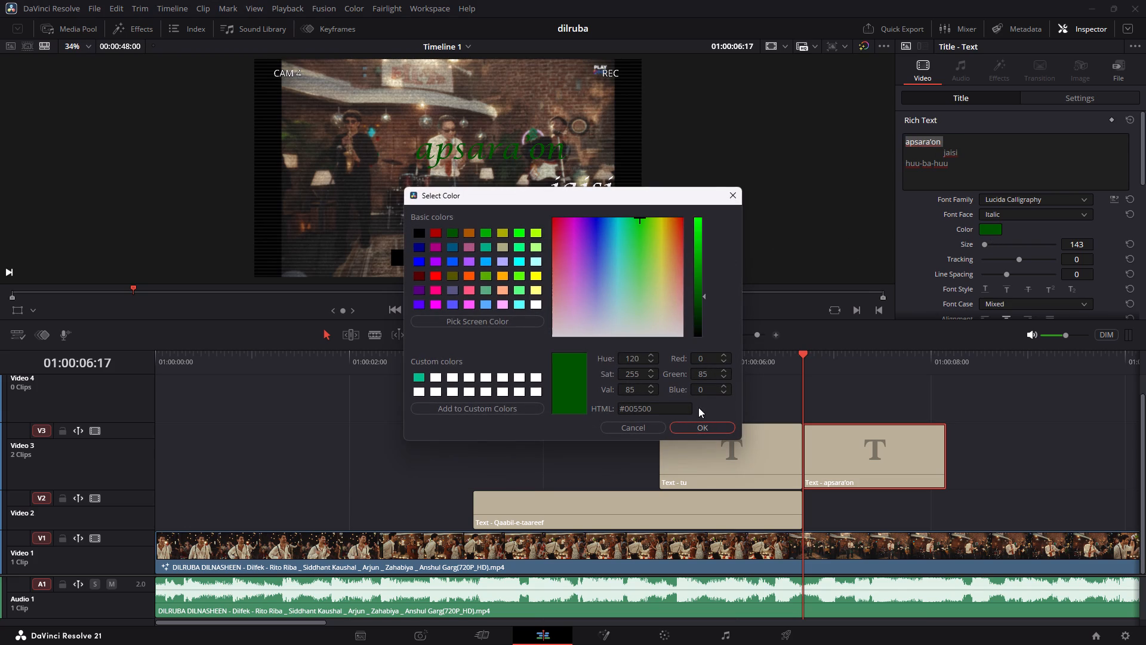
left_click(701, 428)
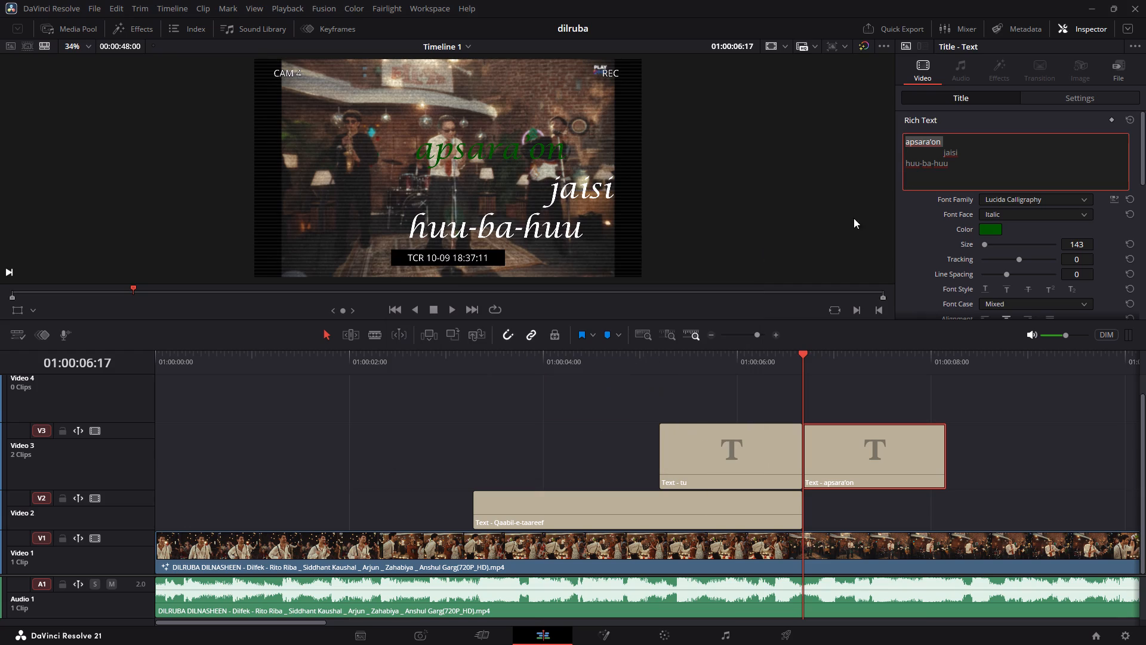
Set the text colour of only the word "jaisi" to a light cream, #e8dbad.
left_click_drag(969, 150, 941, 155)
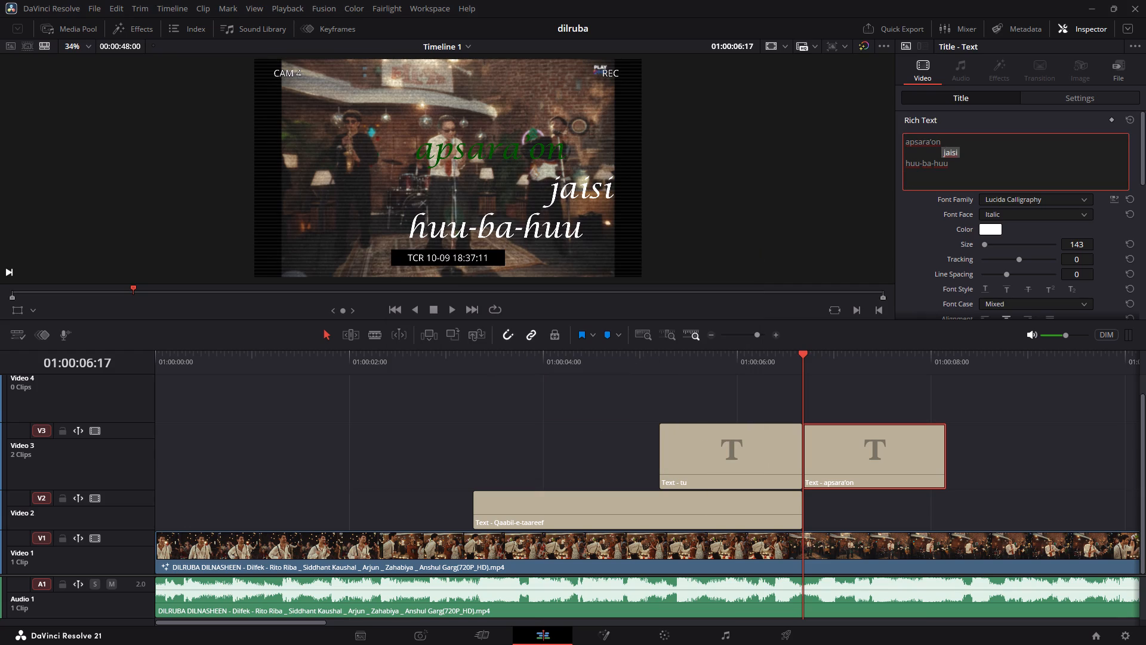
left_click(997, 235)
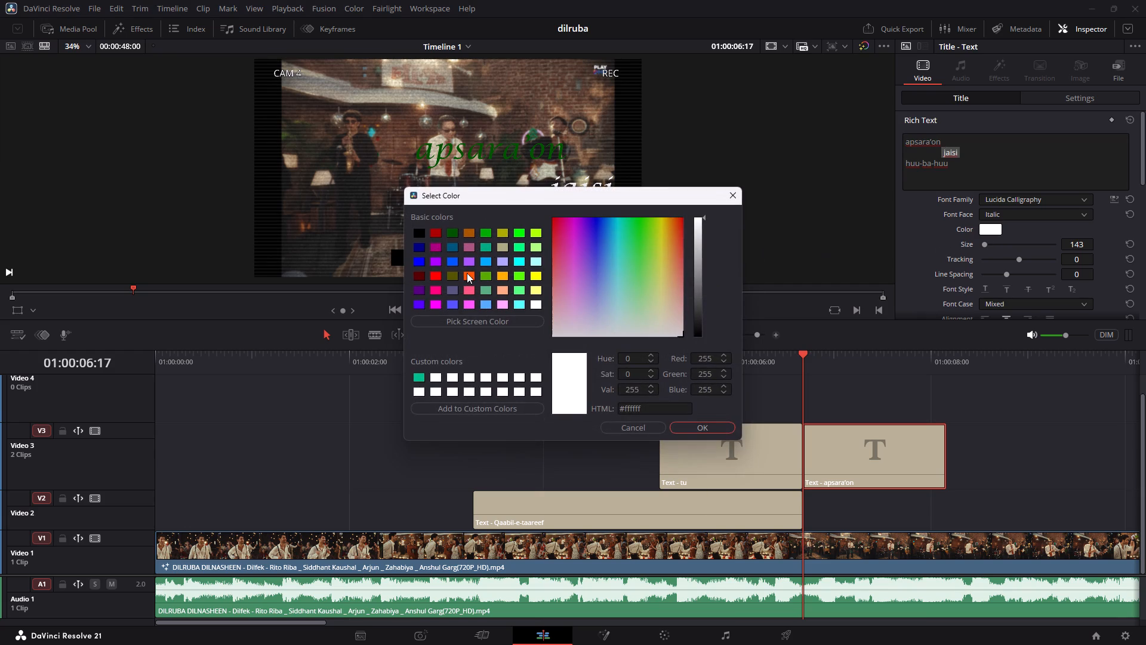
left_click(506, 243)
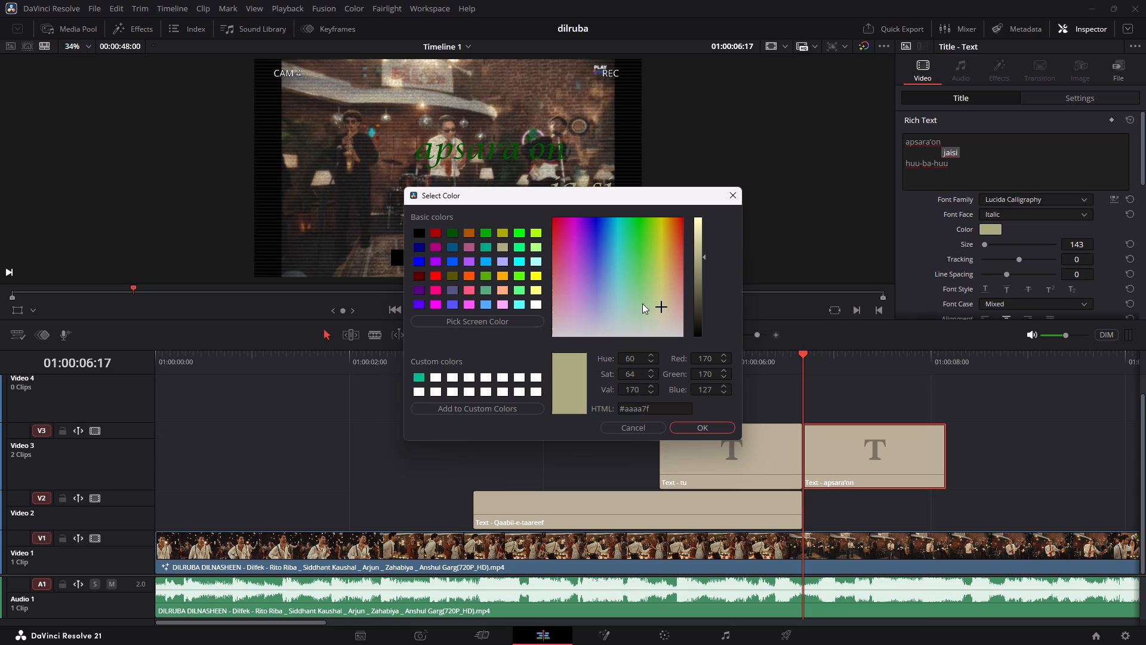
left_click(661, 306)
left_click_drag(704, 256, 698, 242)
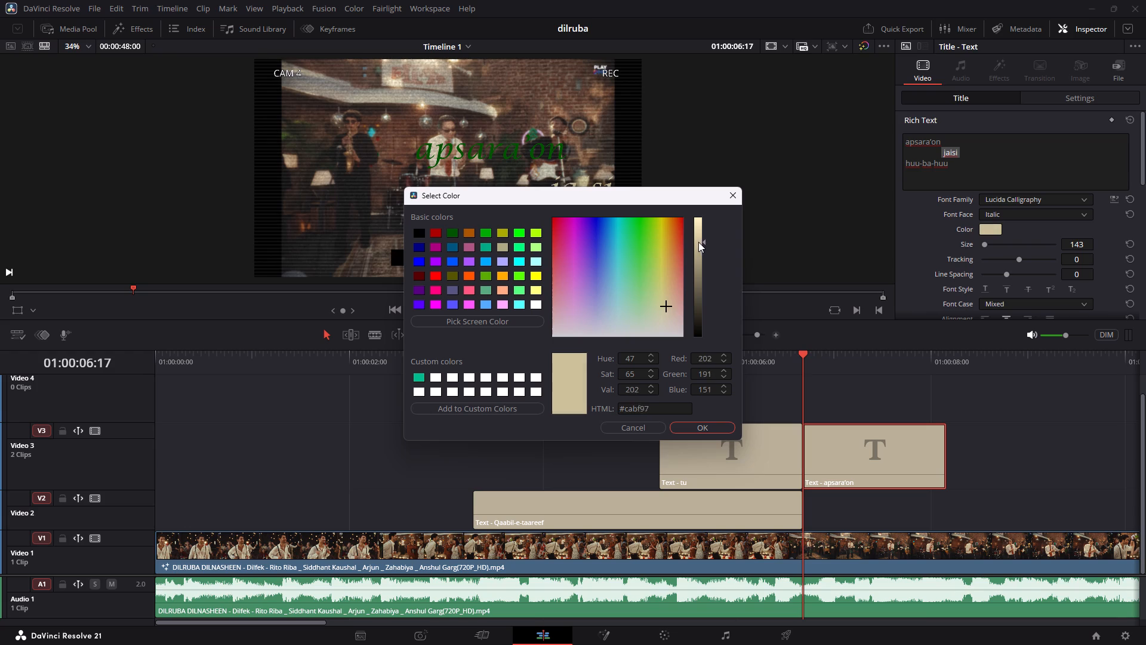
left_click_drag(698, 242, 697, 228)
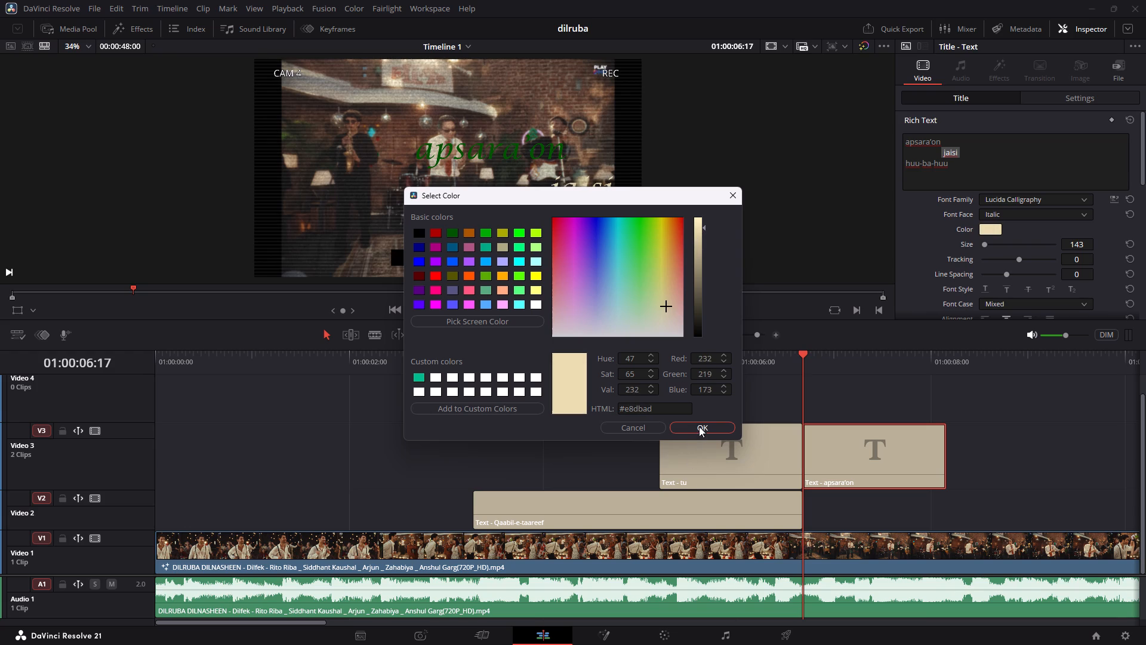
left_click(701, 425)
left_click(634, 413)
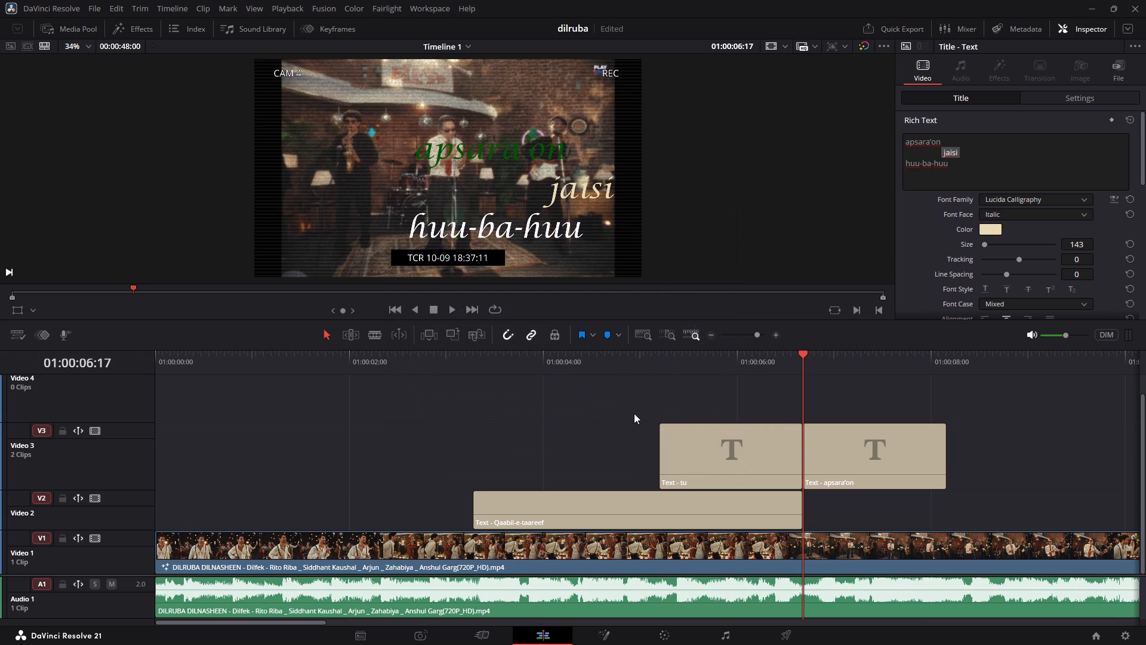
Try blue, olive and green text colours on only the word "huu-ba-huu" and settle on dark green #005500.
left_click(953, 165)
left_click_drag(953, 165, 868, 165)
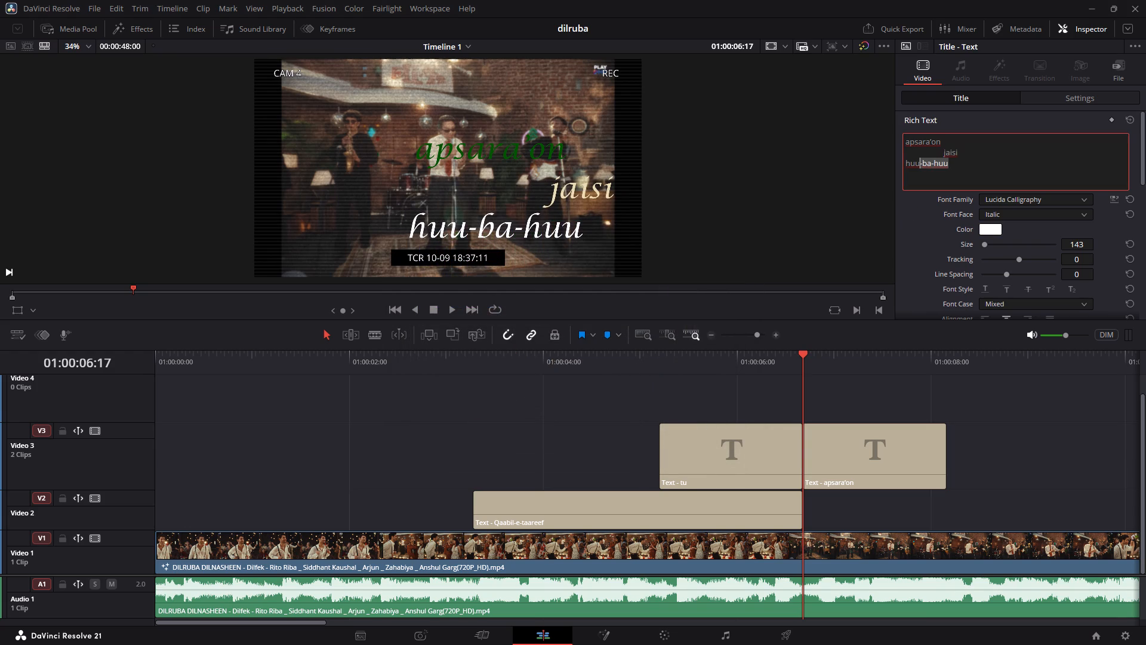
left_click_drag(868, 165, 904, 159)
left_click_drag(904, 166, 949, 165)
left_click(990, 231)
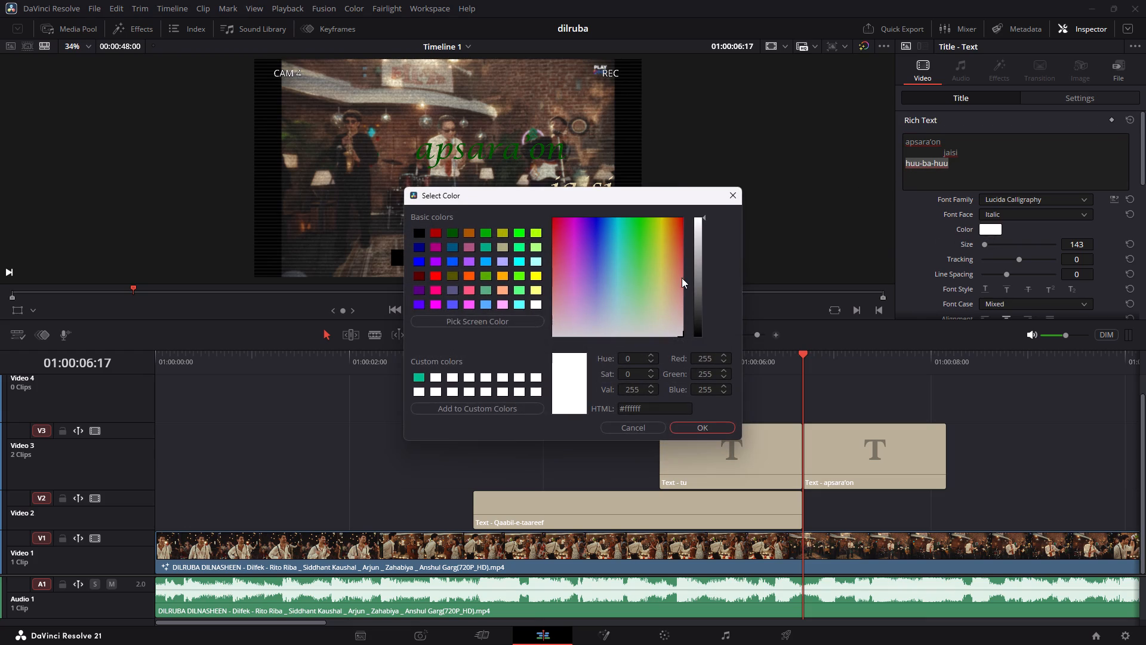
left_click_drag(539, 197, 549, 278)
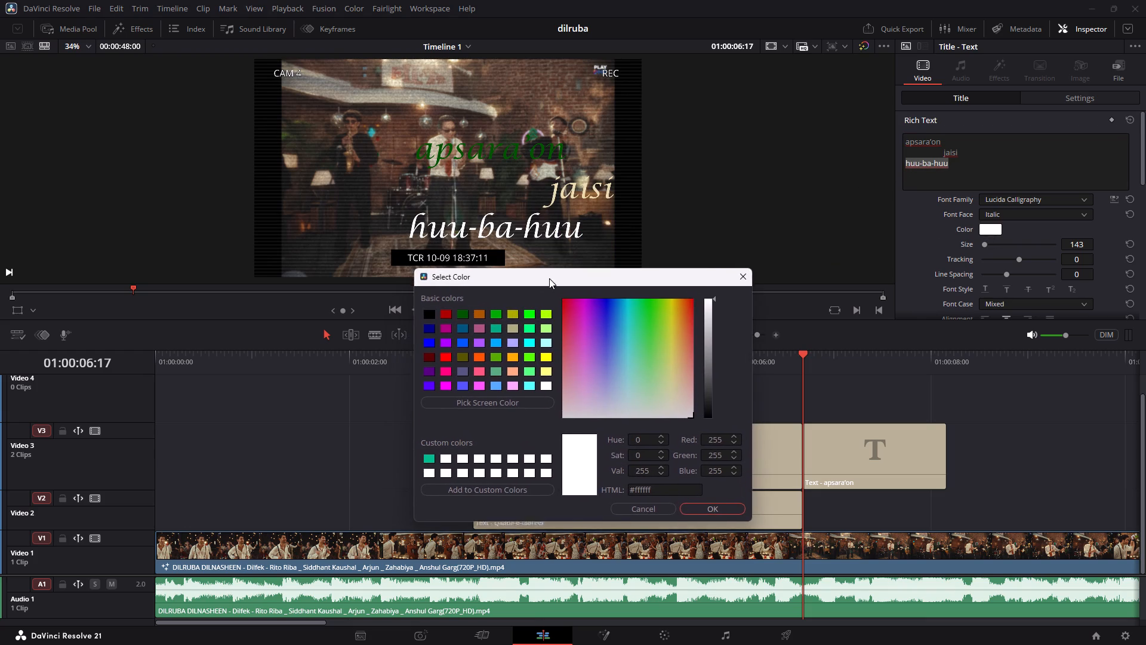
left_click_drag(549, 278, 547, 293)
left_click(457, 358)
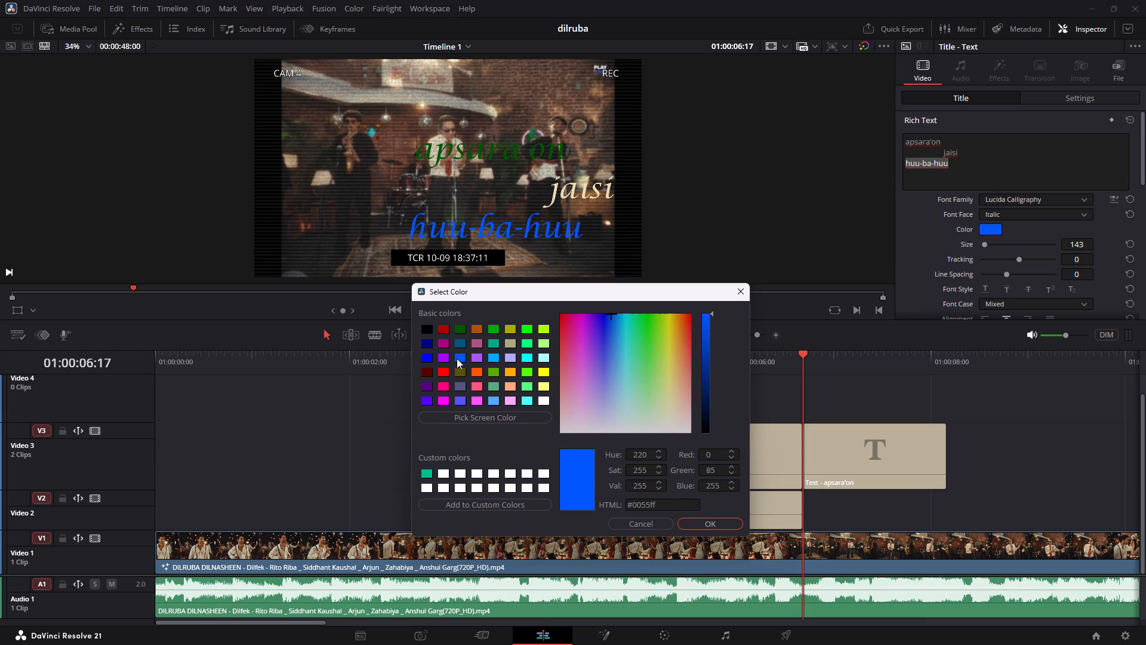
left_click(450, 358)
left_click(429, 358)
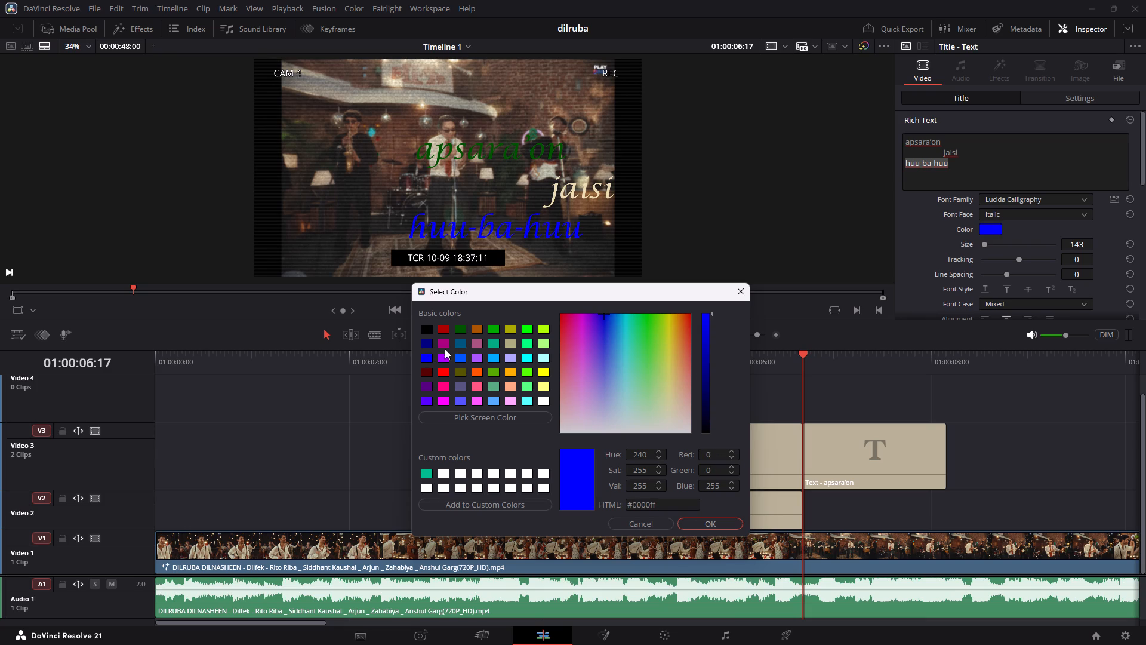
left_click(507, 326)
left_click(506, 327)
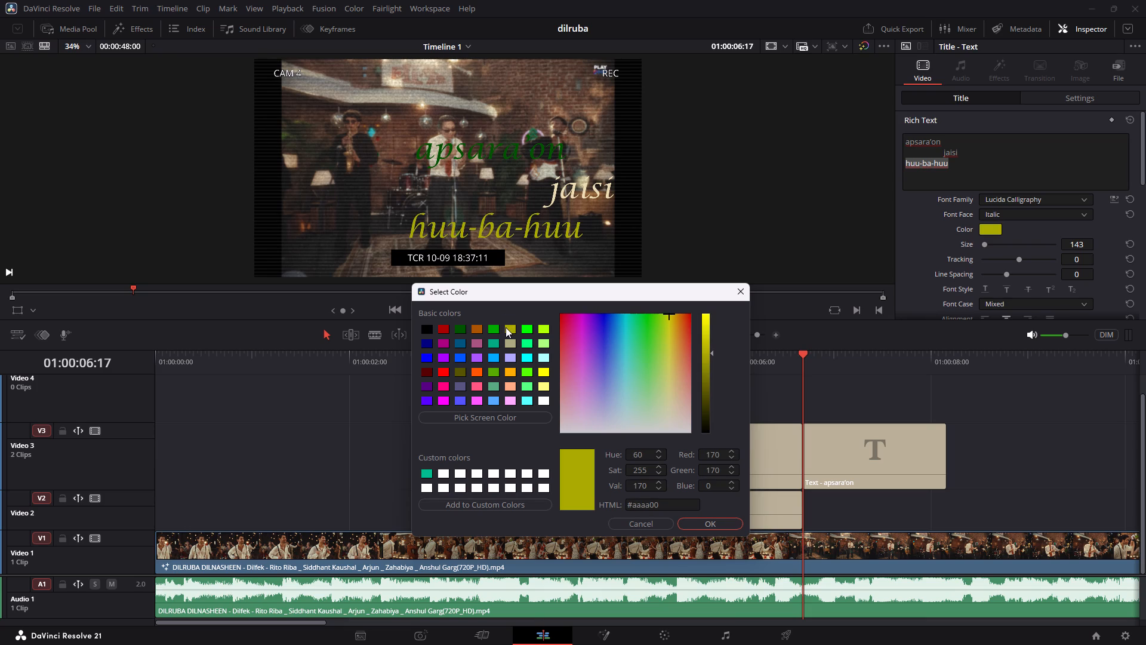
left_click(494, 328)
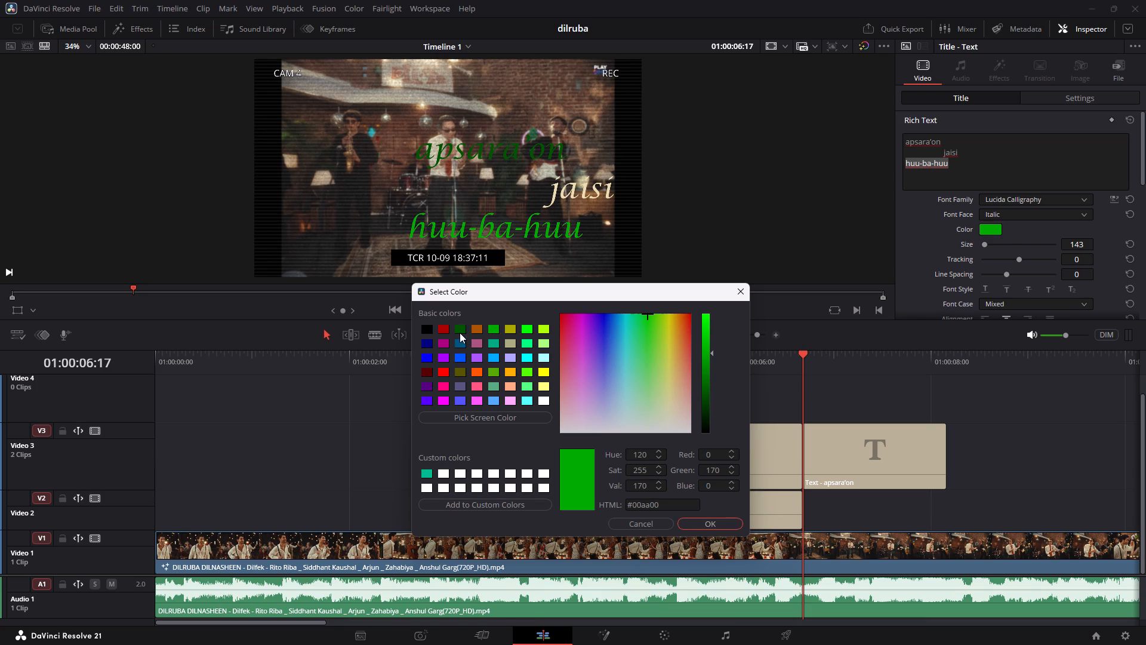
left_click(460, 331)
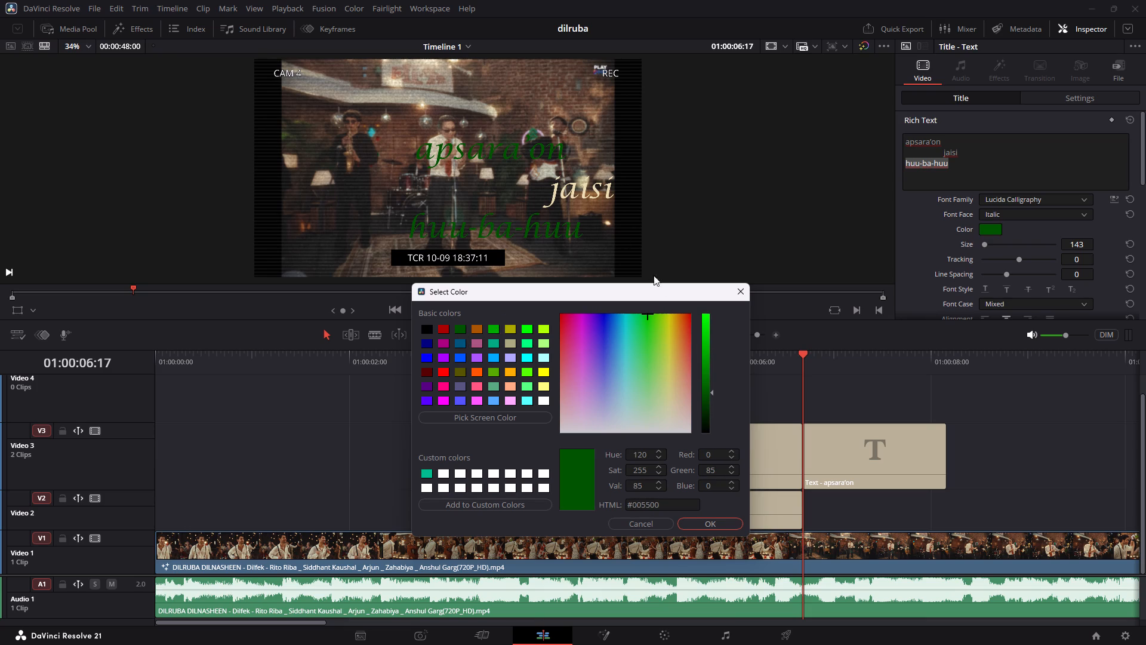
left_click(728, 524)
left_click(795, 390)
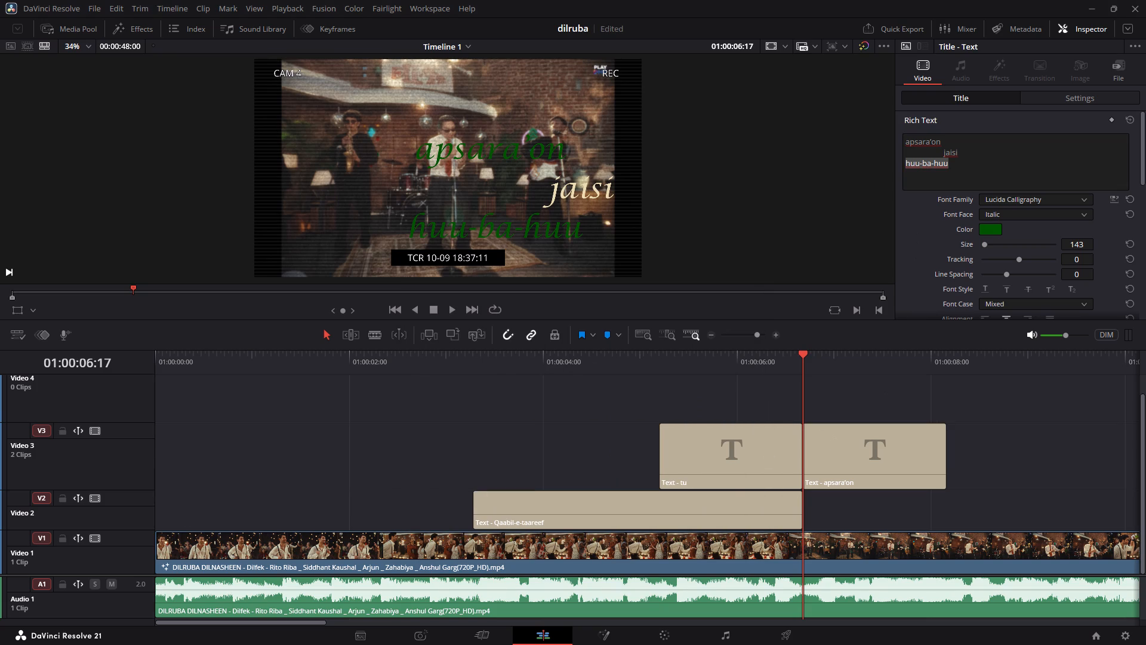
Change the font of only the word "huu-ba-huu" to Gigi.
left_click_drag(959, 162, 903, 167)
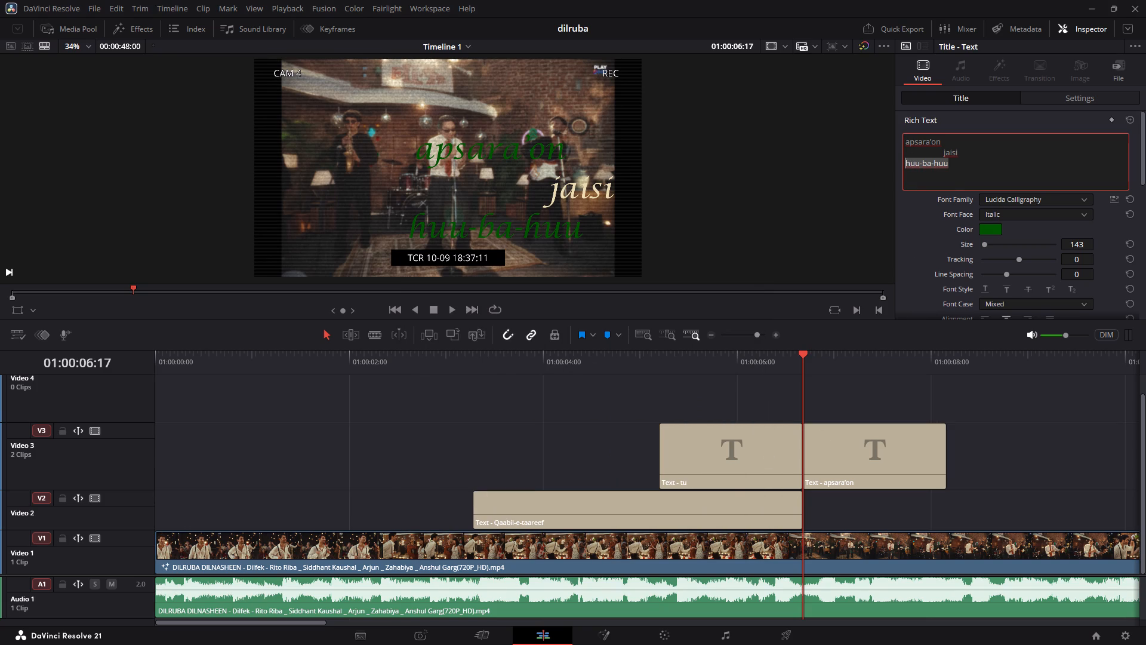
left_click(1016, 199)
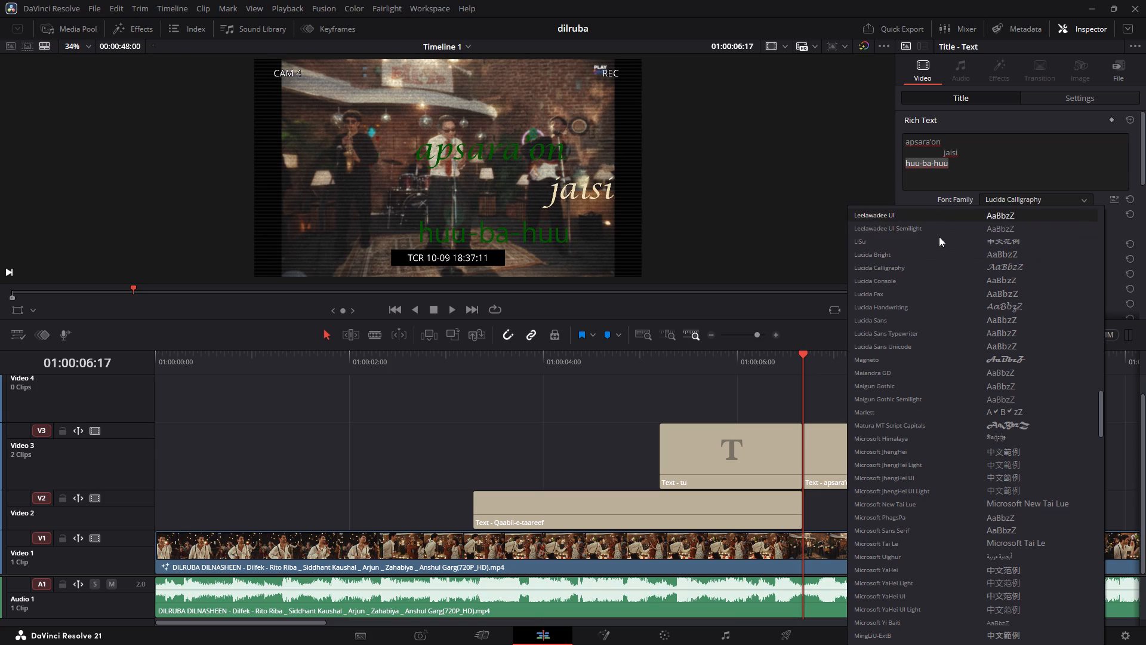
scroll(925, 266, "up", 6)
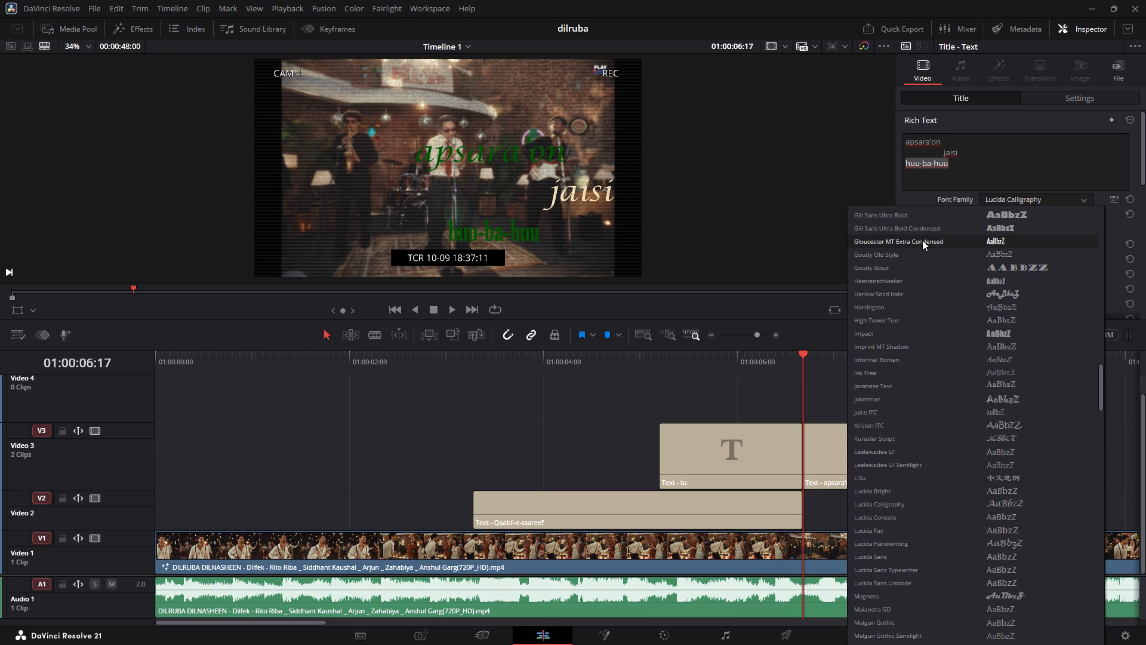
scroll(922, 219, "up", 2)
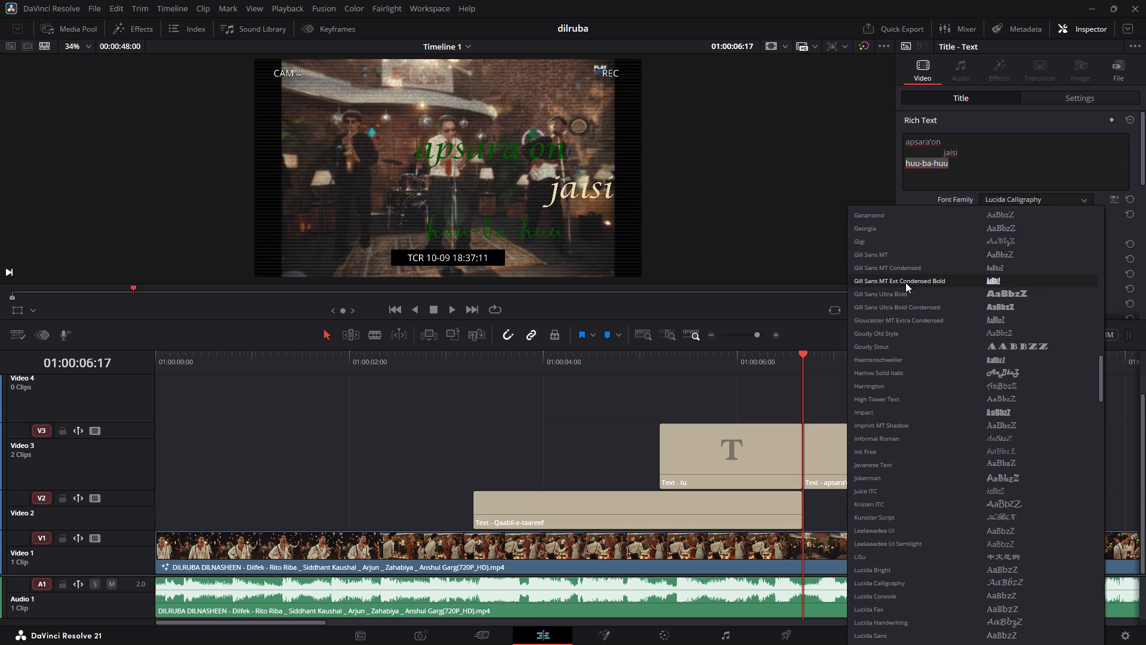
left_click(917, 246)
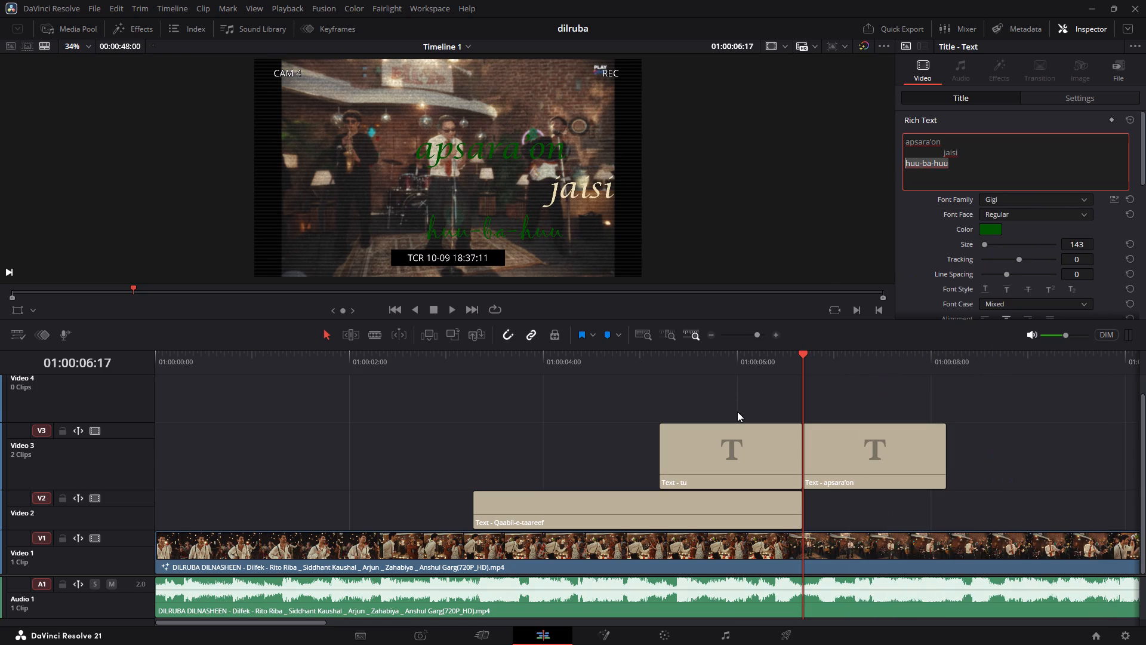
Change the font of only the word "jaisi" to Matura MT Script Capitals.
left_click(986, 149)
left_click_drag(960, 155, 941, 154)
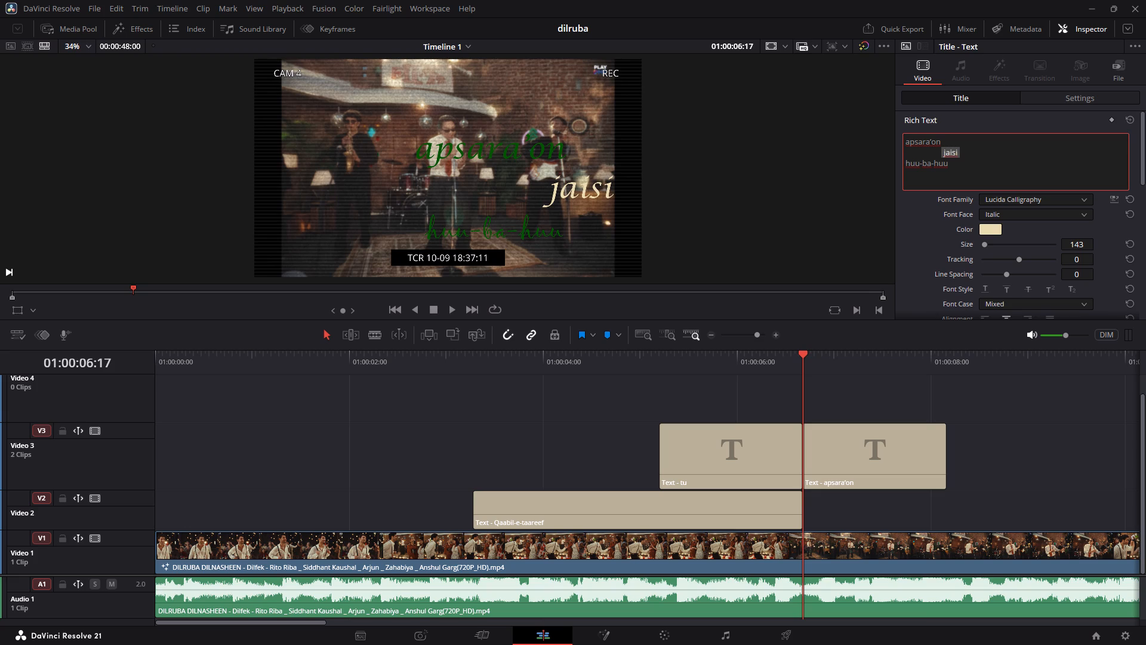
left_click_drag(941, 154, 938, 154)
left_click(1009, 195)
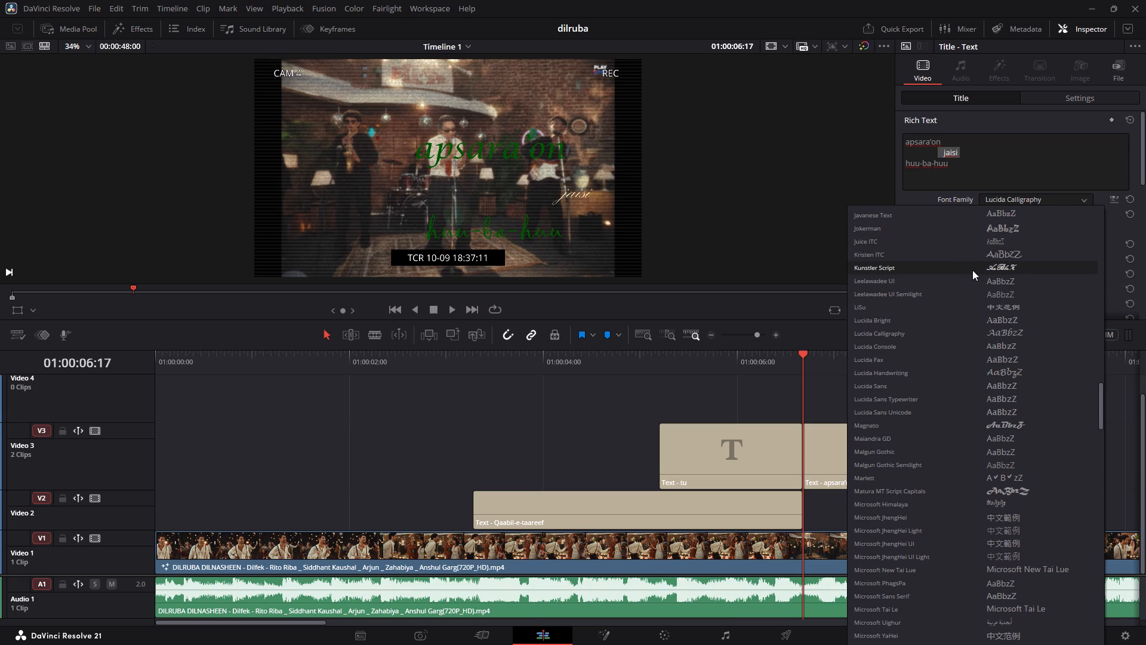
scroll(976, 277, "down", 1)
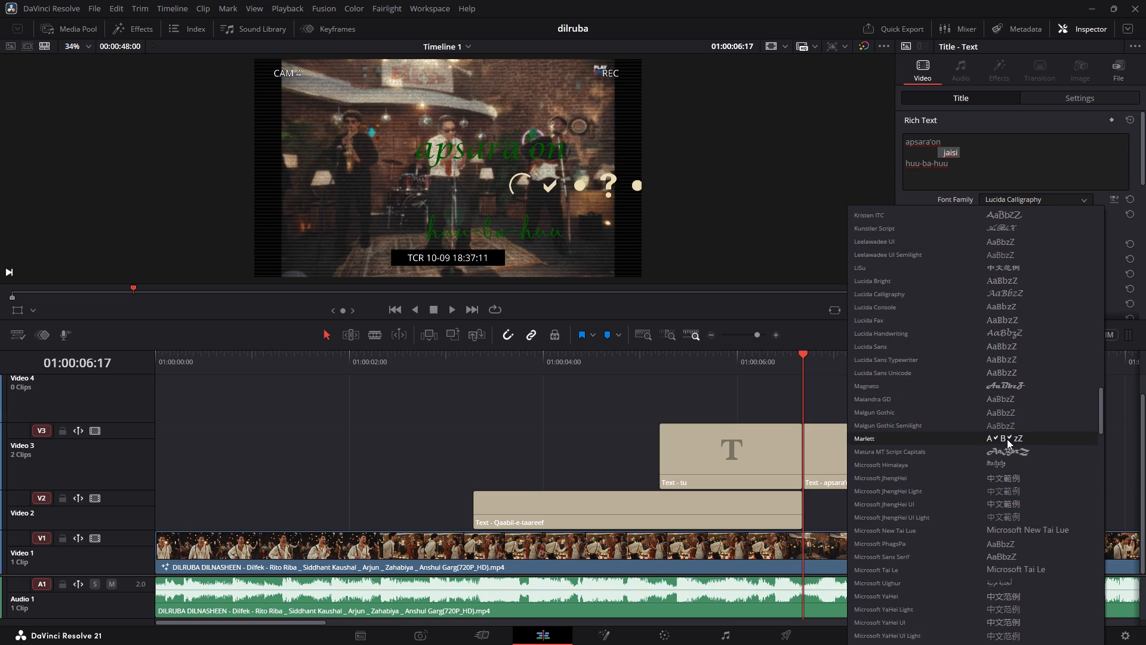
left_click(1007, 454)
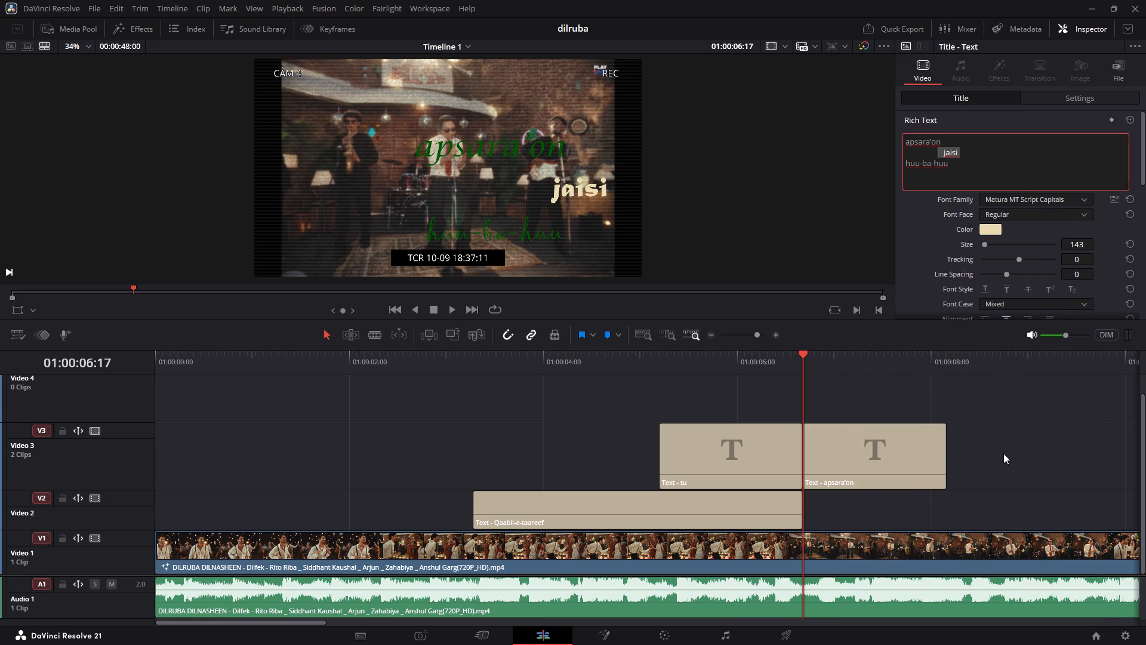
Play the timeline from the "Qaabil-e-taareef" title past the end of the "apsara'on" title to check the lyrics against the song.
left_click(1003, 450)
key("0")
key("Up")
key("Up")
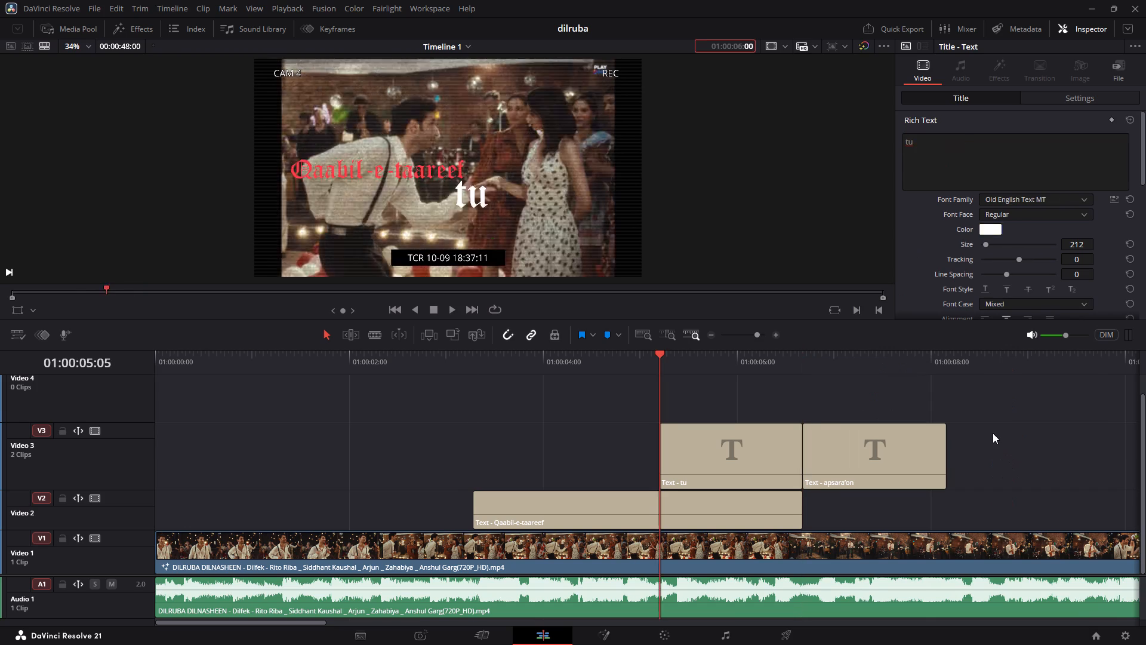
key("space")
key("space")
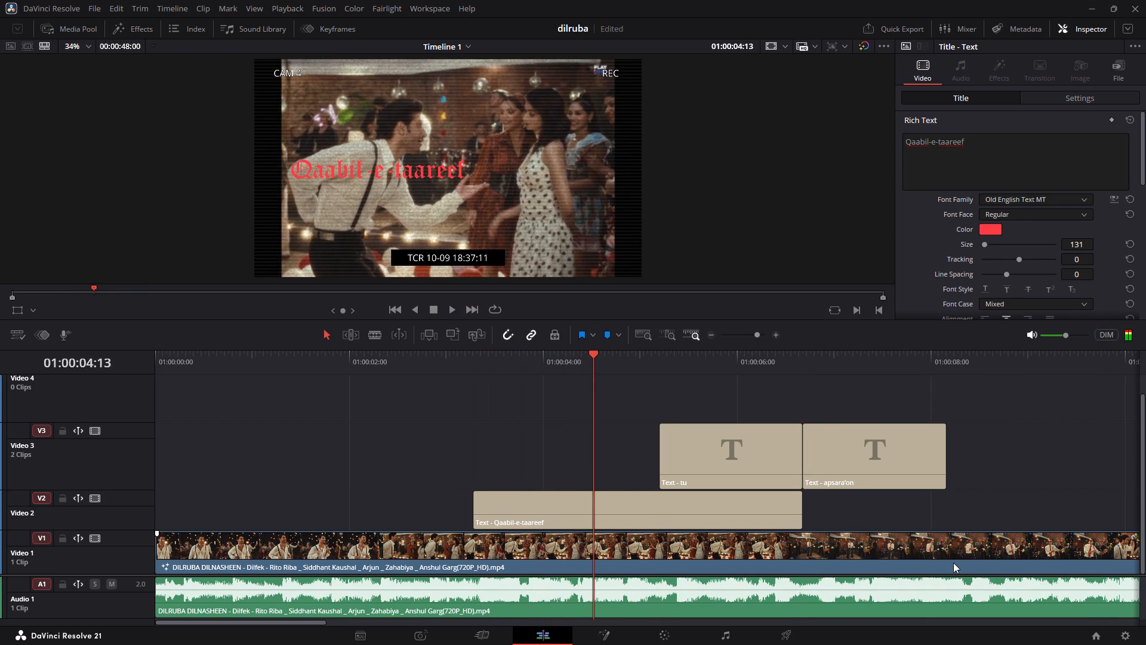
key("space")
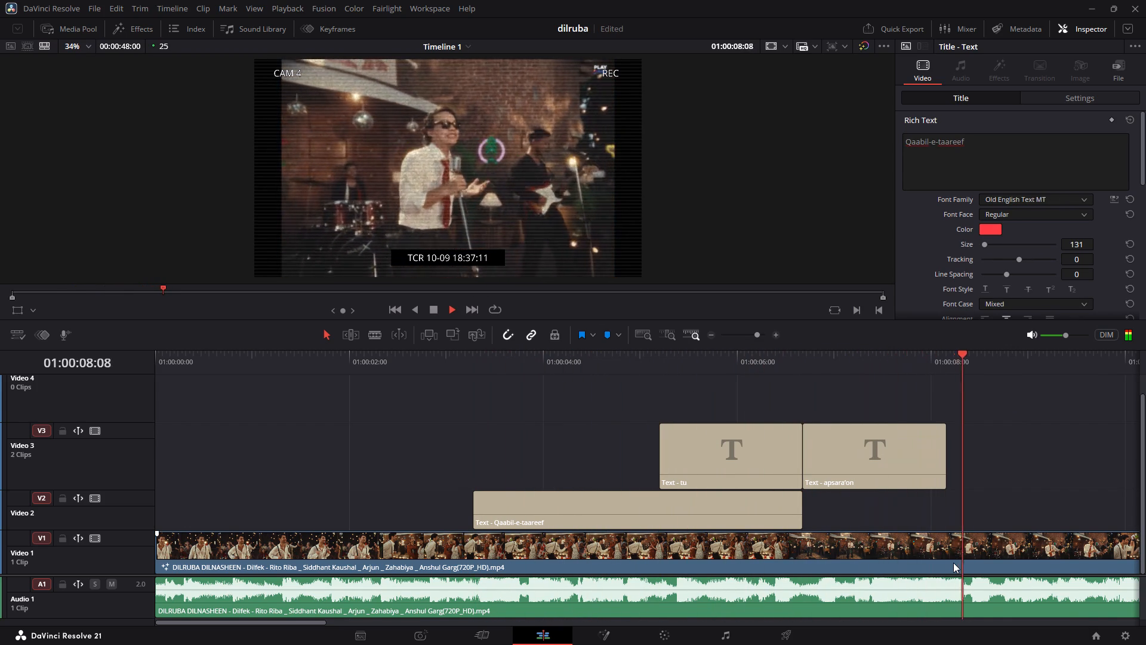
key("space")
Keyframe the rich text at the start of the "apsara'on" title and cut "jaisi" and "huu-ba-huu" from it.
key("Up")
key("Up")
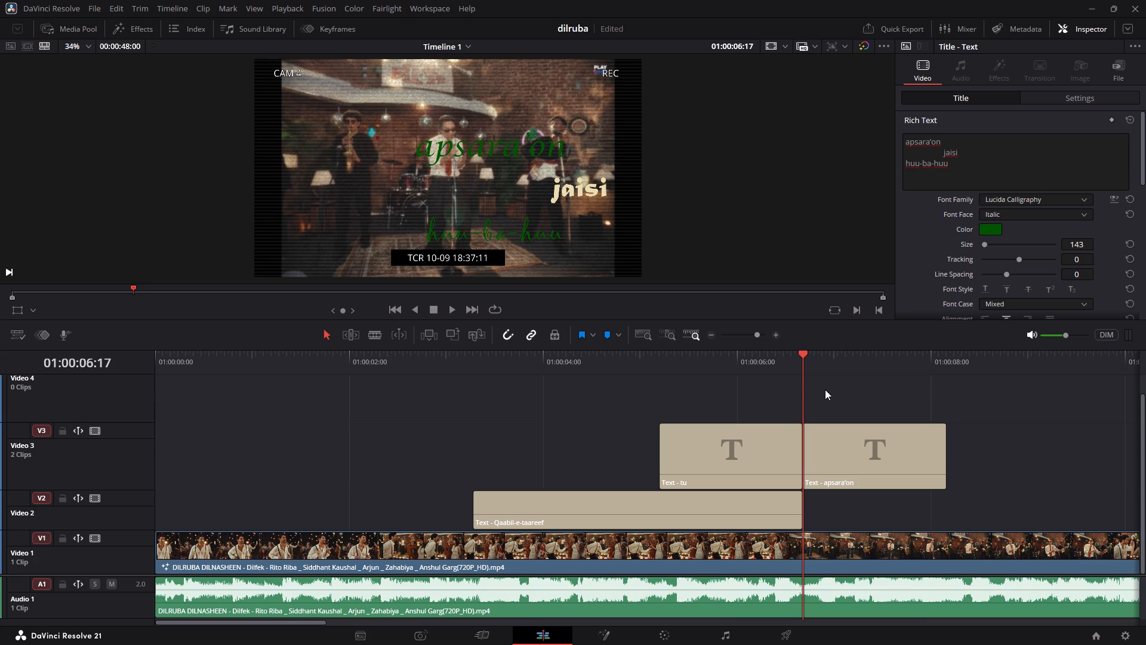
left_click(1110, 118)
left_click_drag(942, 153, 963, 161)
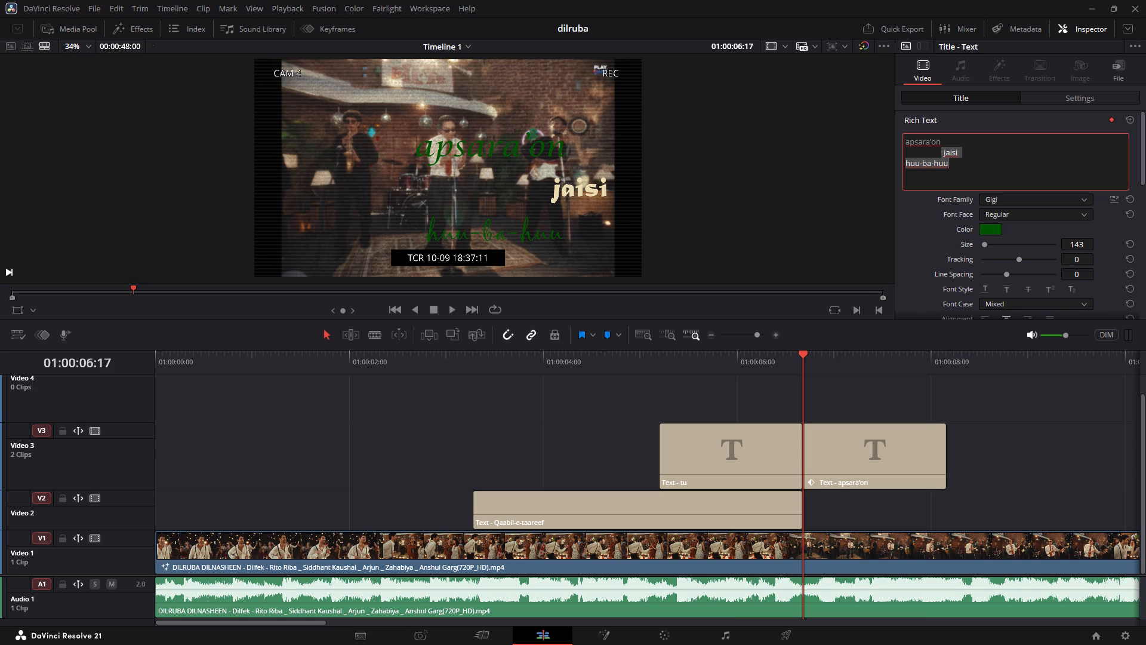
key("ctrl+x")
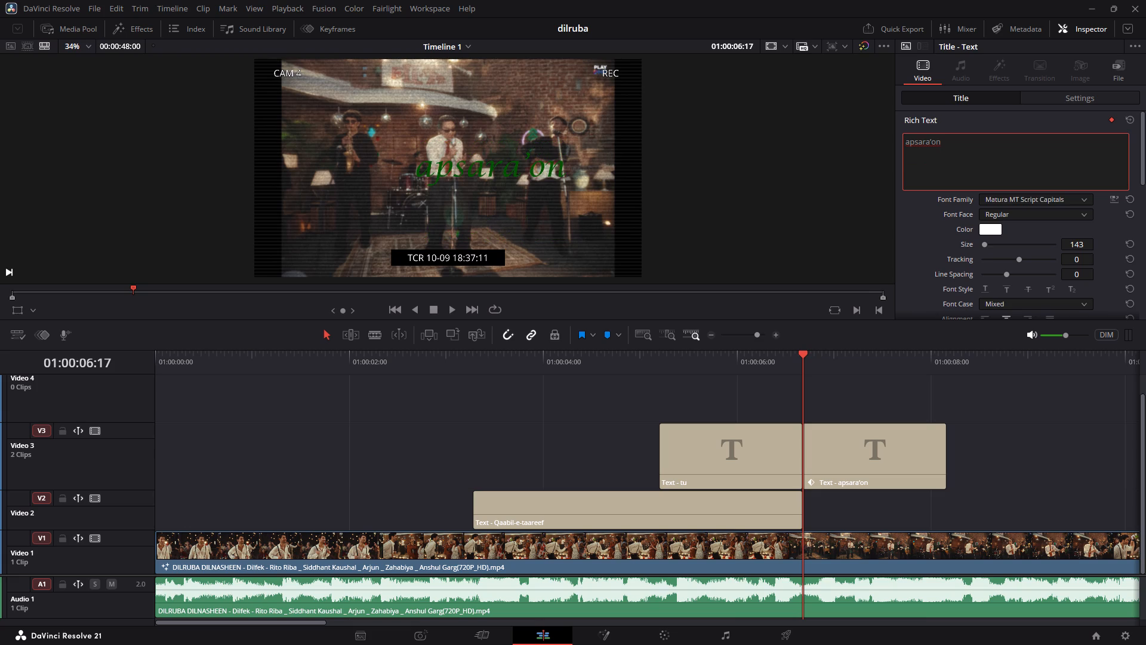
key("Right")
left_click(898, 394)
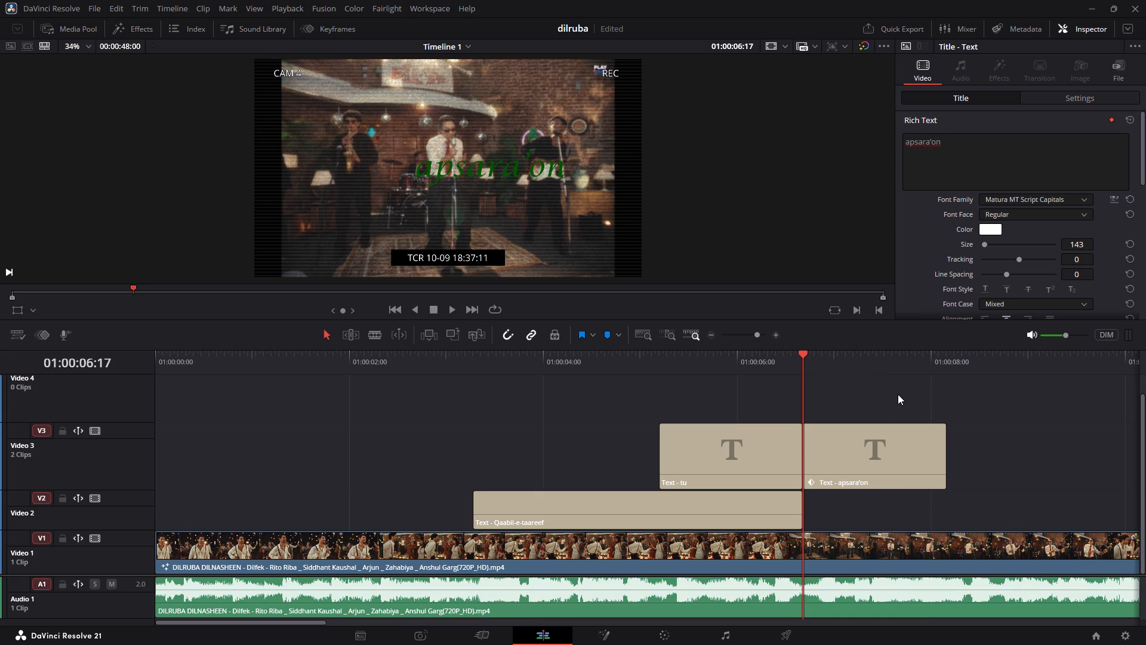
Step through and play the "apsara'on" title from its start to check its text against the song's timing.
key("Right")
key("Right")
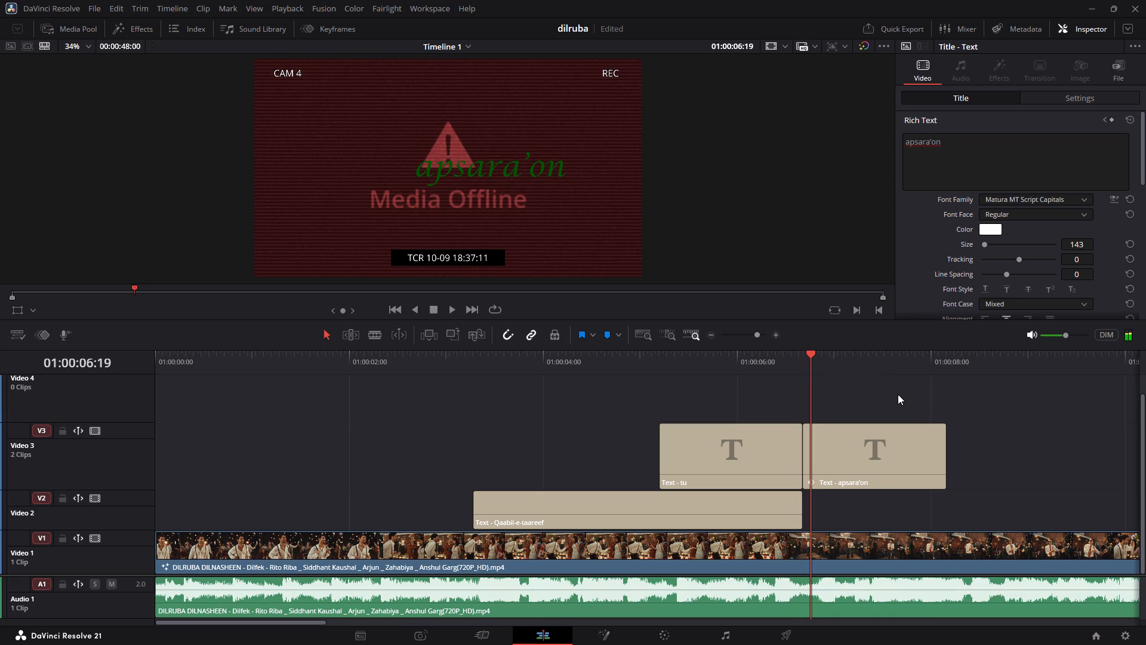
key("Left")
key("Left")
key("space")
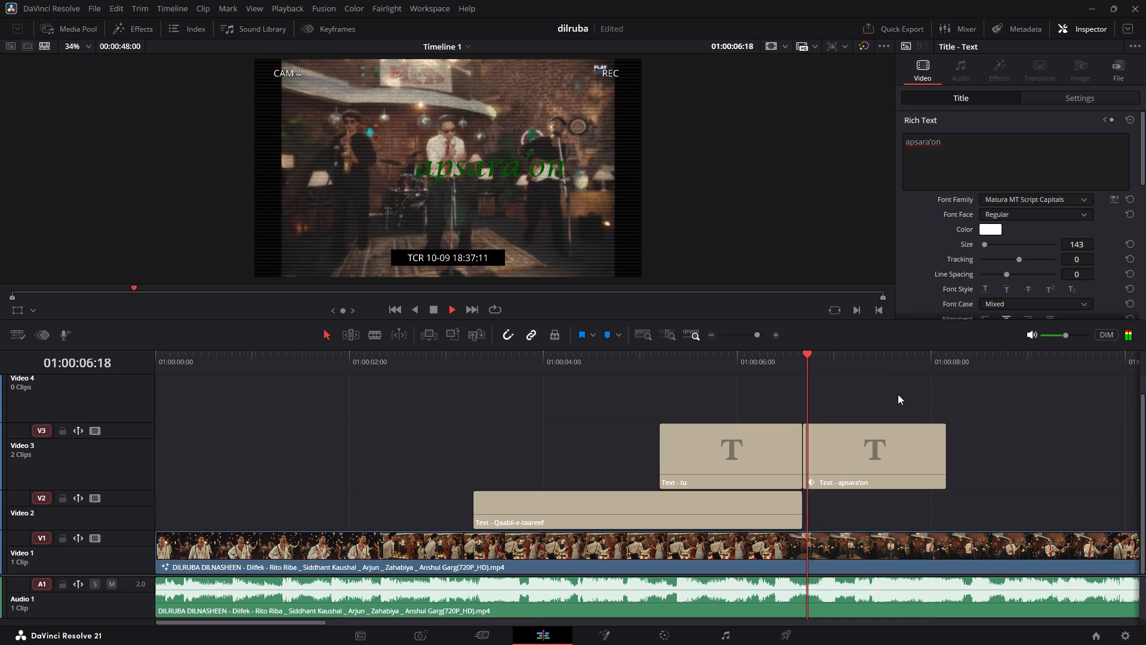
key("space")
key("Up")
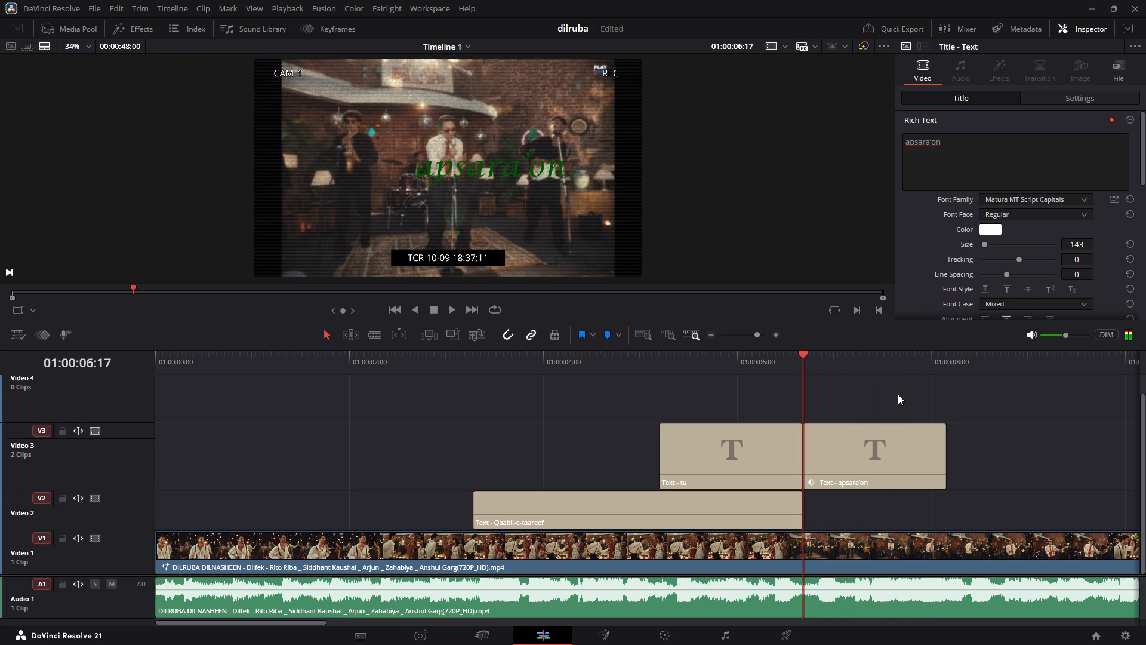
key("space")
key("space")
key("space")
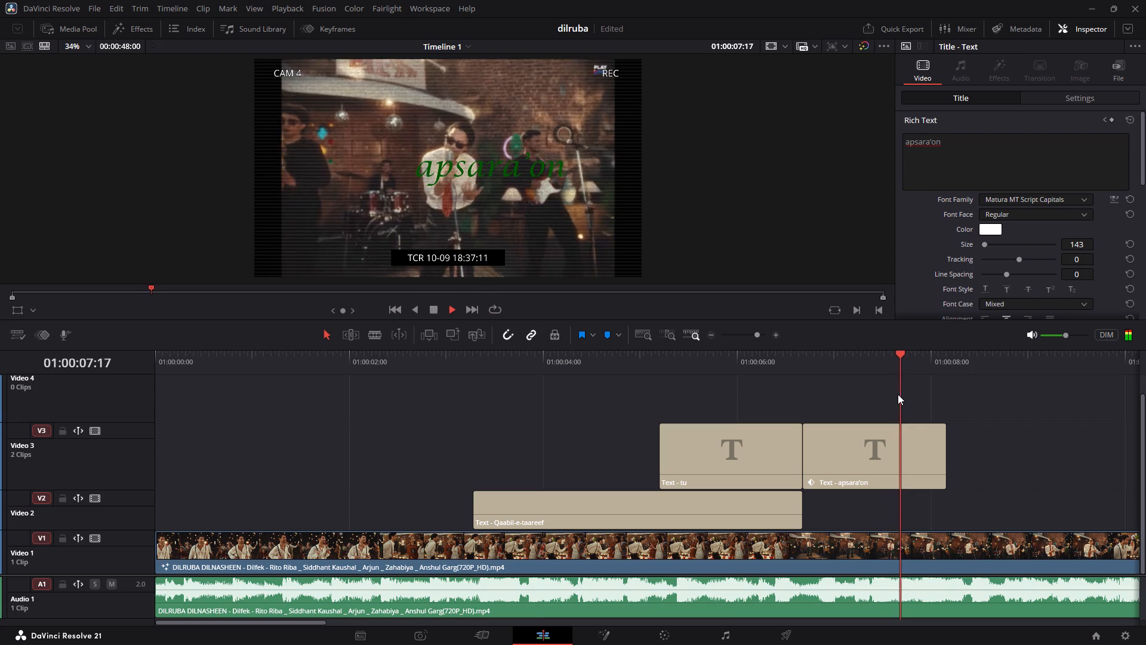
key("space")
scroll(898, 394, "left", 1)
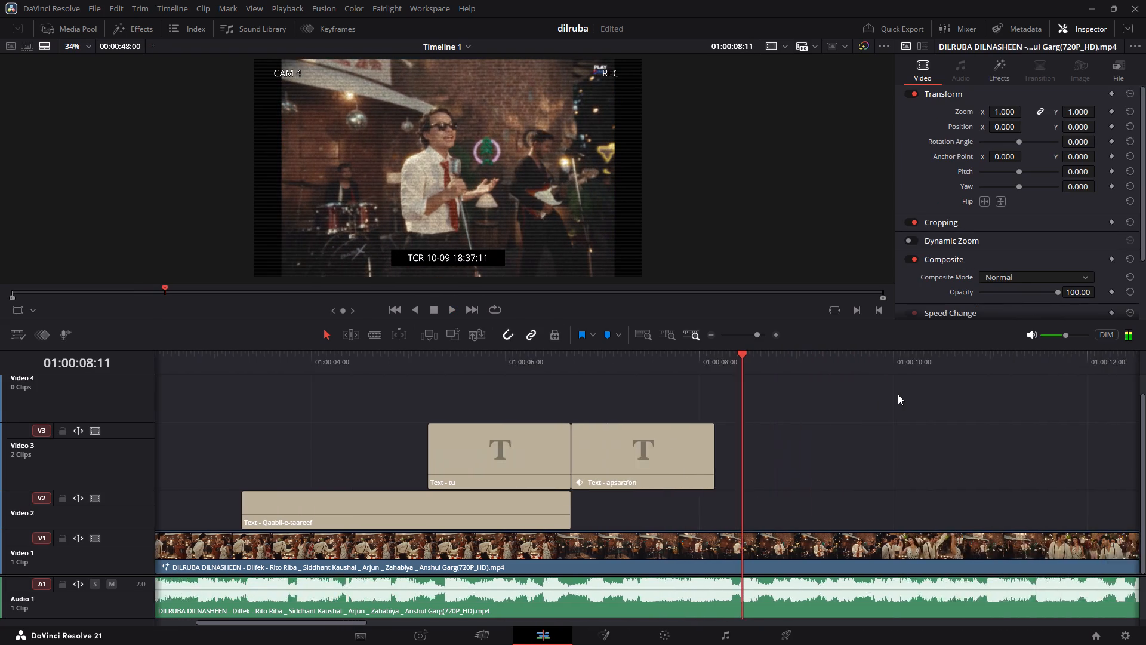
Extend the end of the "apsara'on" title on the Video 3 track to about 01:00:10:00.
scroll(898, 394, "left", 1)
left_click(531, 444)
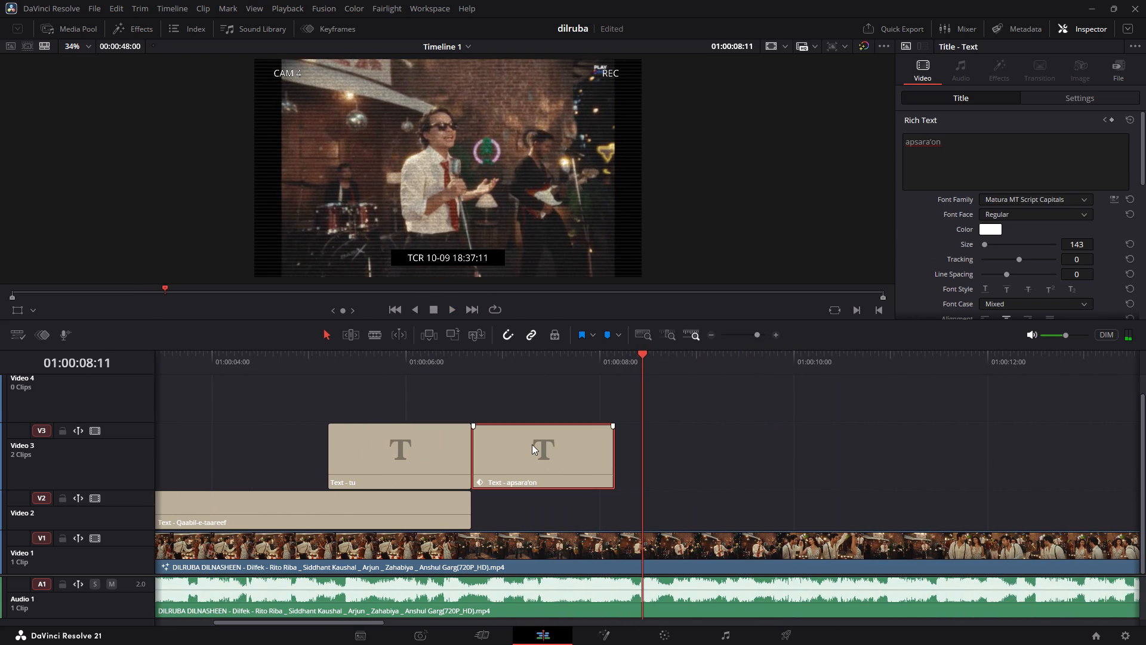
left_click_drag(610, 458, 665, 469)
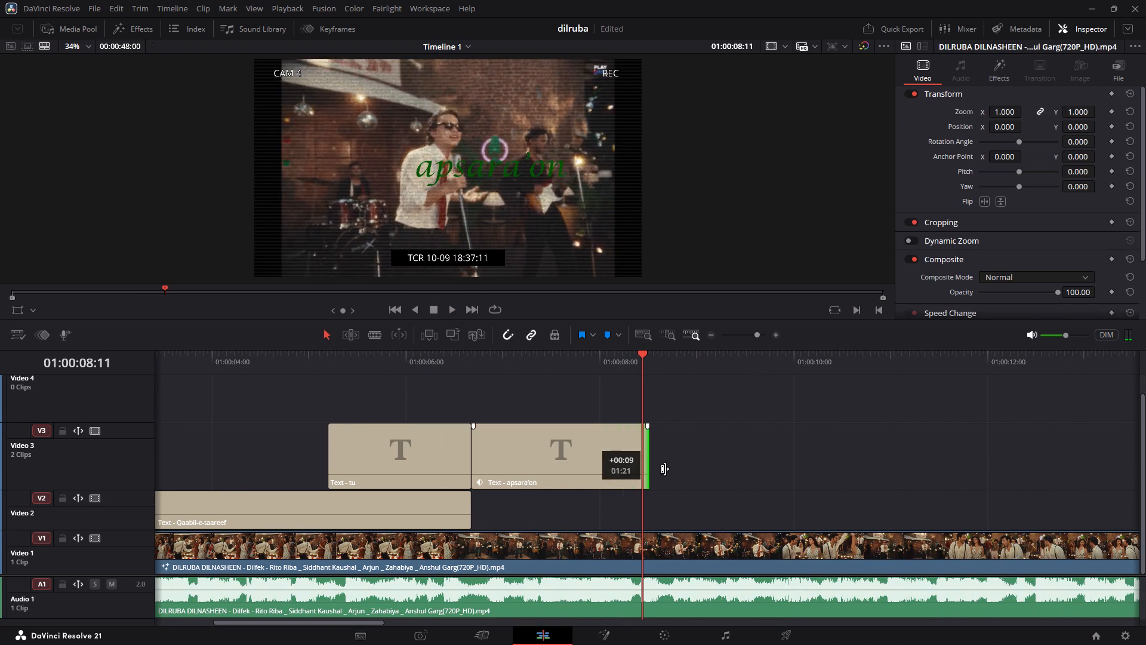
left_click_drag(665, 469, 792, 444)
Play the extended "apsara'on" title repeatedly from its start to find where "jaisi" is sung.
key("Up")
key("space")
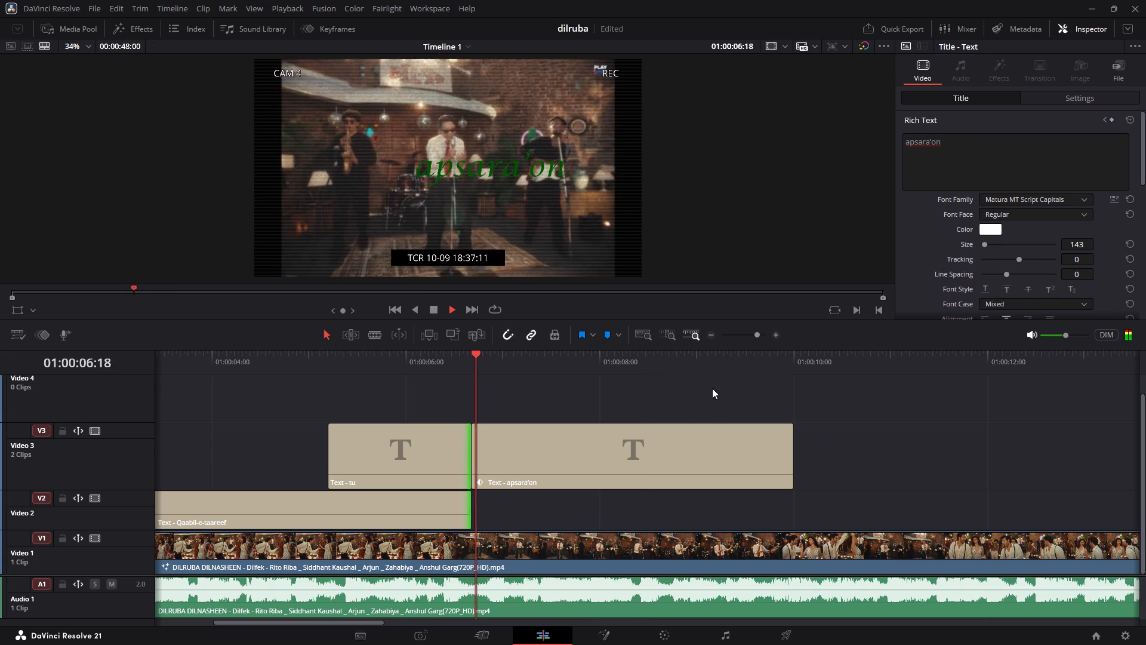
key("space")
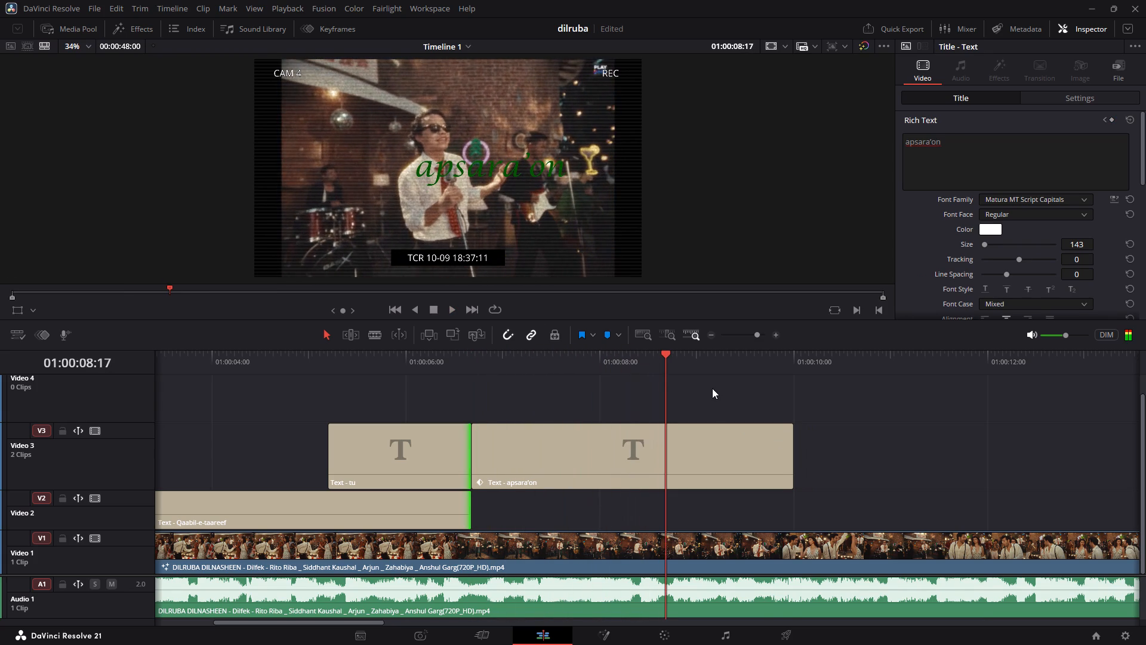
key("Left")
key("Left")
key("Left")
key("Left")
key("Left")
key("Left")
key("Left")
key("Left")
key("Left")
key("Left")
key("Left")
key("Left")
key("Left")
key("Left")
key("Left")
key("Left")
key("Left")
key("Up")
key("space")
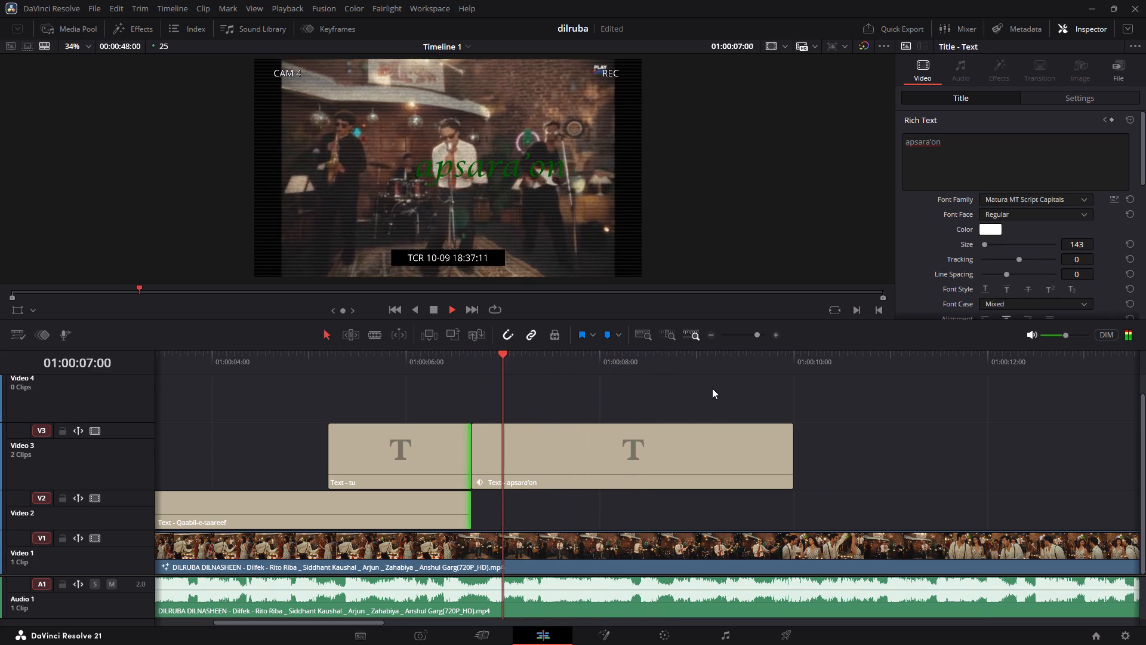
key("space")
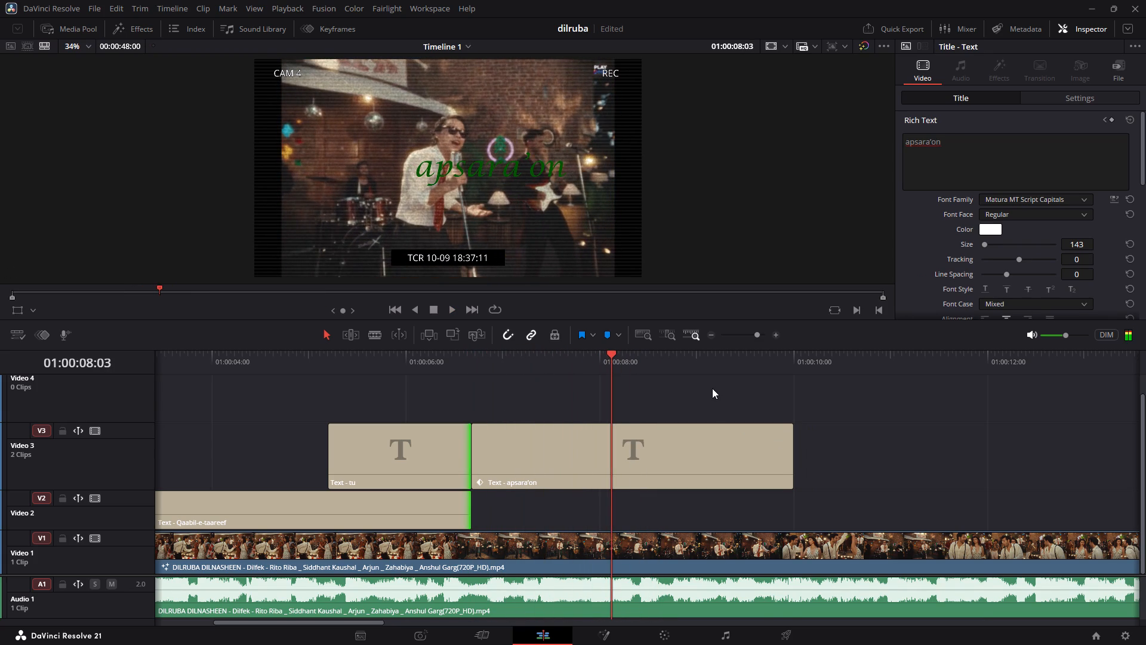
key("space")
key("space")
key("space")
key("space")
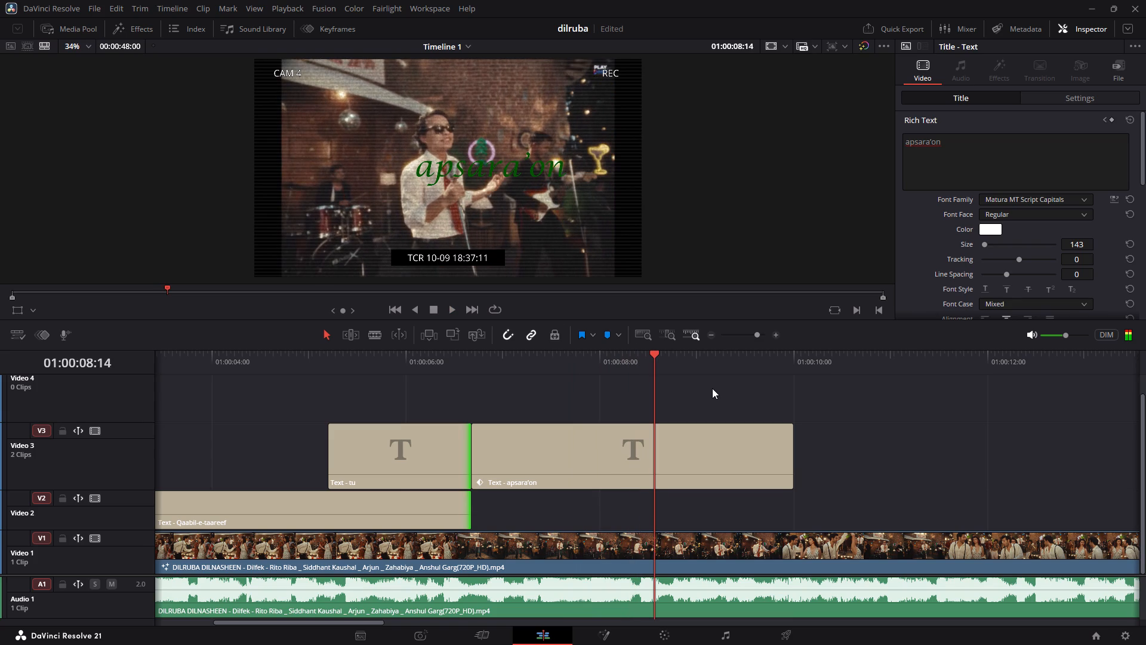
At 01:00:08:09, paste the cut words "jaisi" and "huu-ba-huu" back below "apsara'on" in the title's rich text.
key("Left")
key("Left")
key("Left")
key("Left")
key("Left")
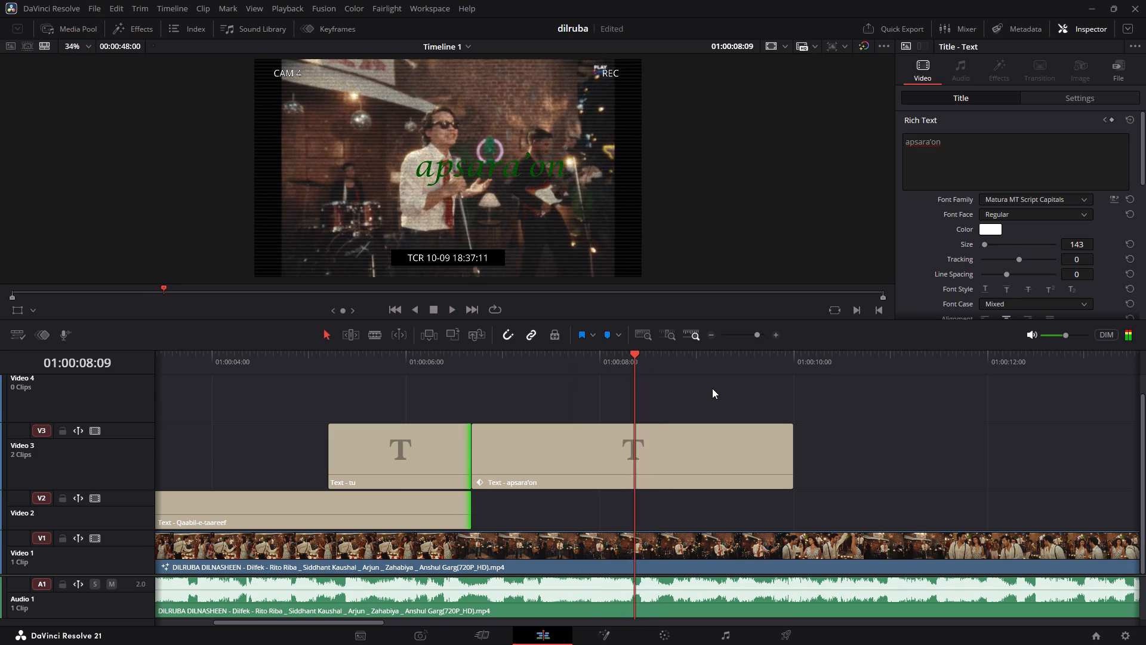
key("Right")
key("Left")
key("Right")
key("Left")
left_click(941, 159)
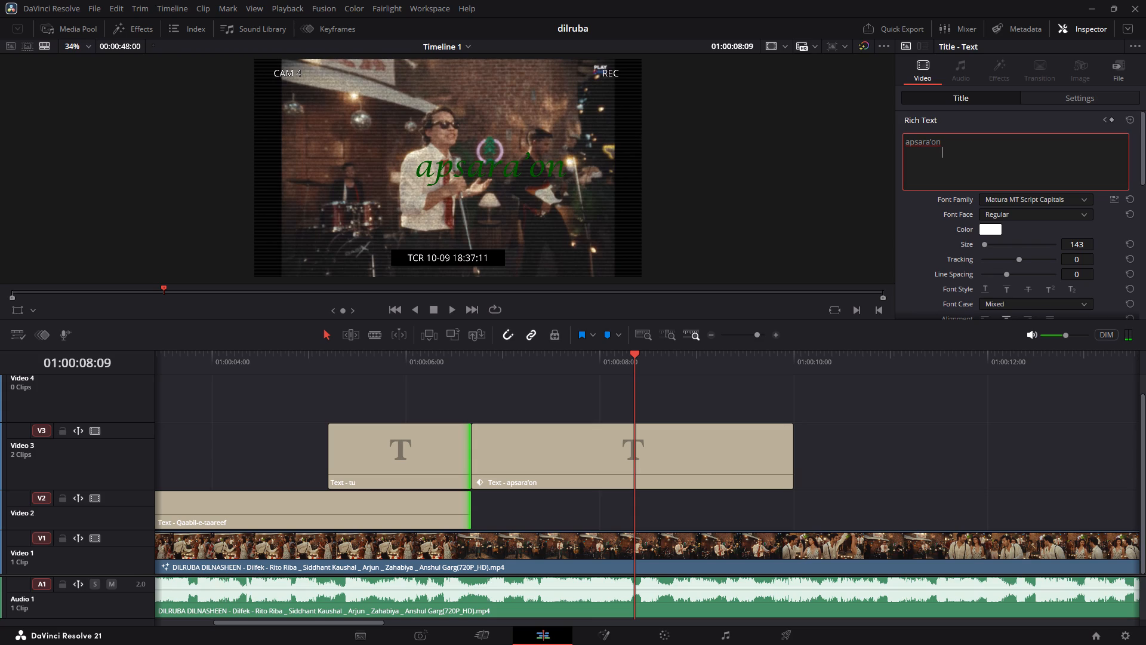
key("ctrl+v")
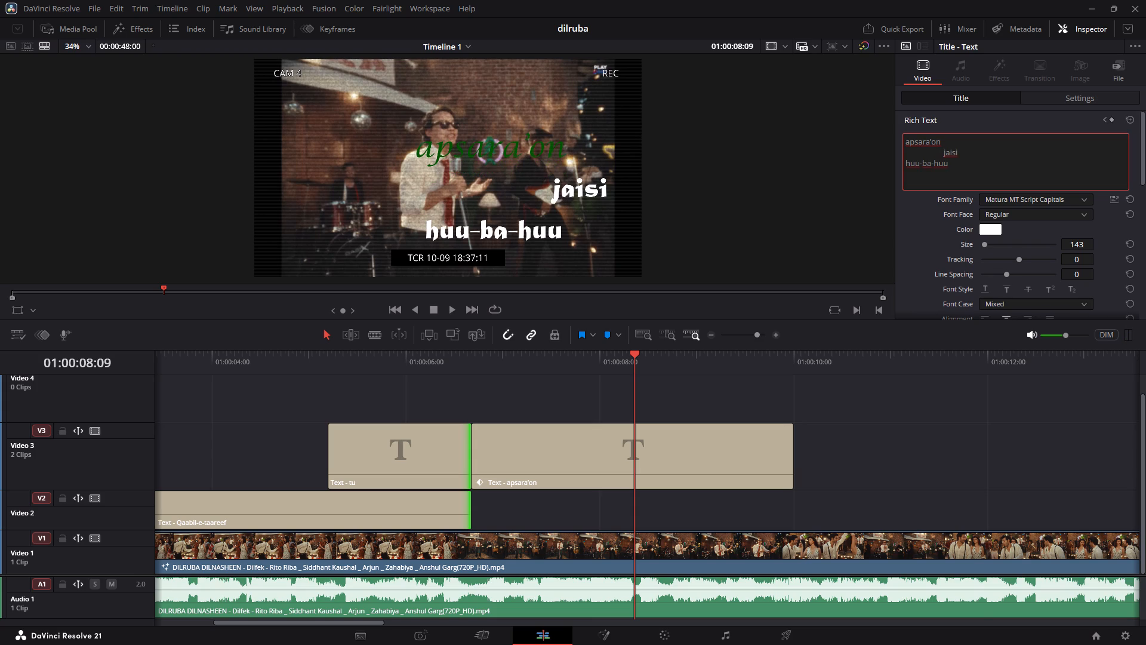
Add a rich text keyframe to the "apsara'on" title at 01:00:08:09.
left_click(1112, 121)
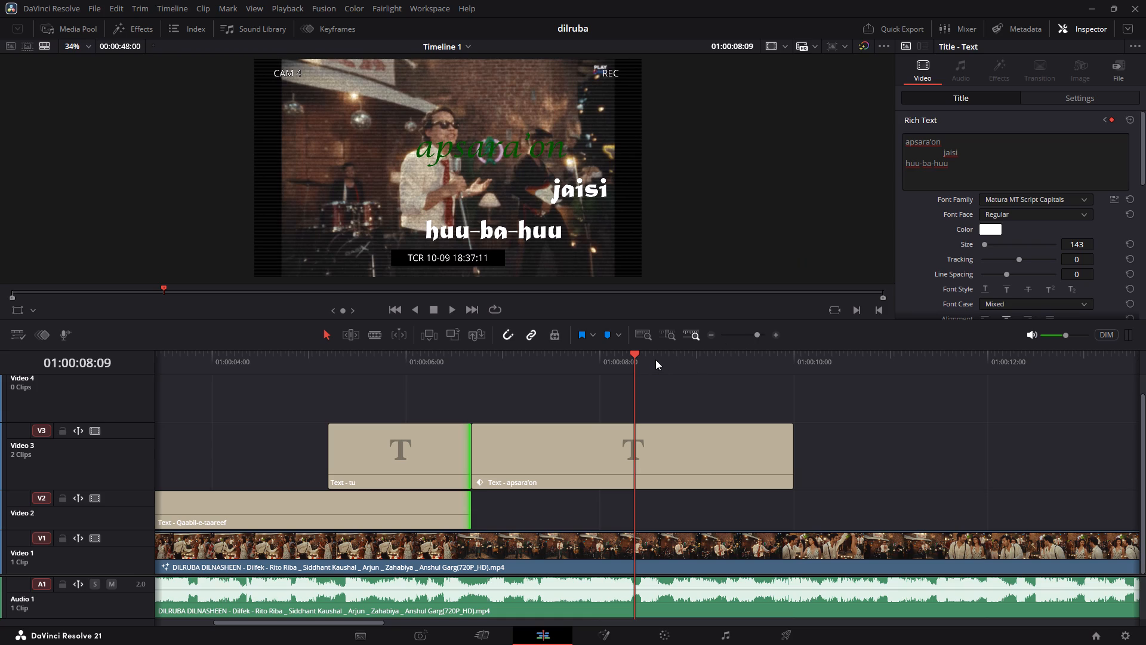
Play the title past 01:00:08:09 and again from its start to check when each lyric word shows.
key("space")
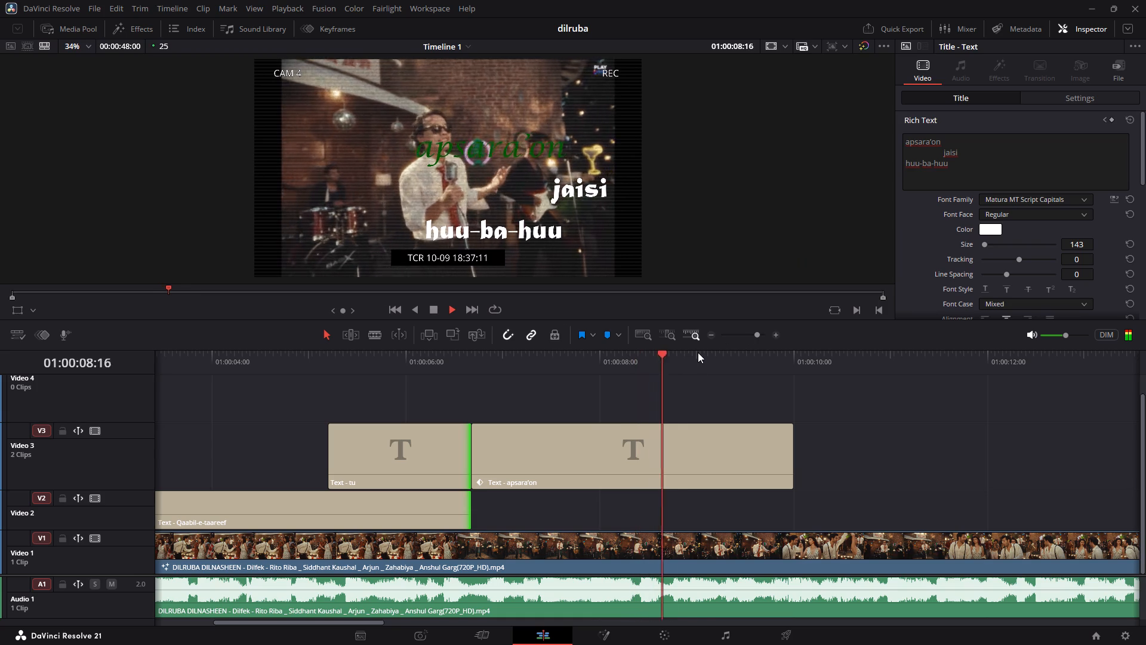
key("space")
key("space")
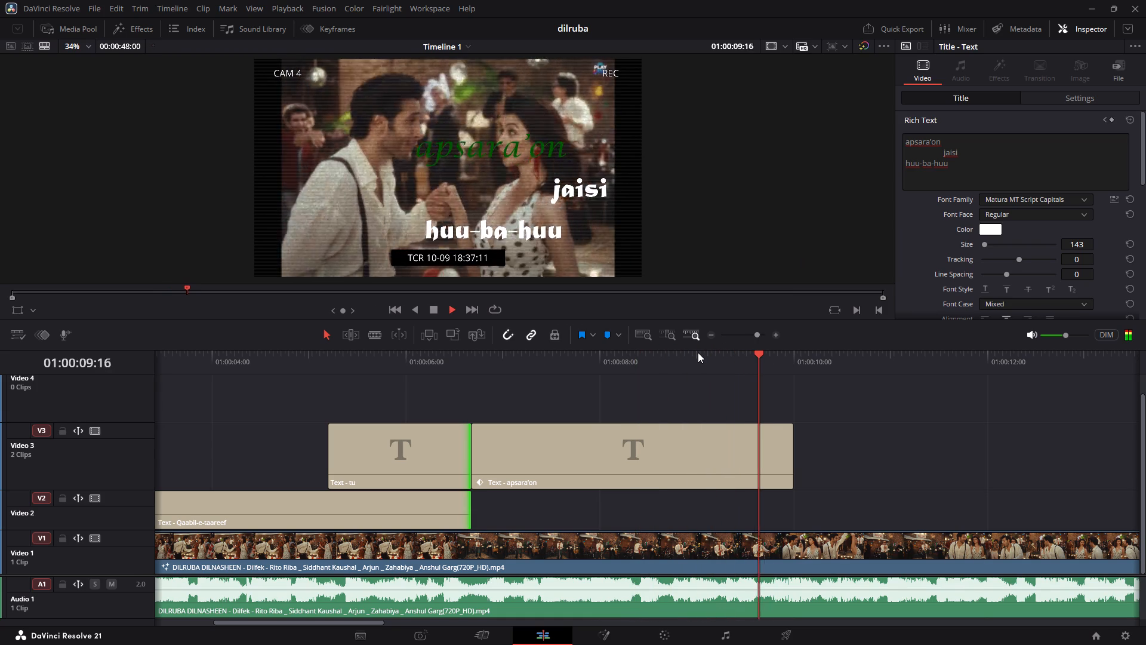
key("space")
key("Up")
key("Up")
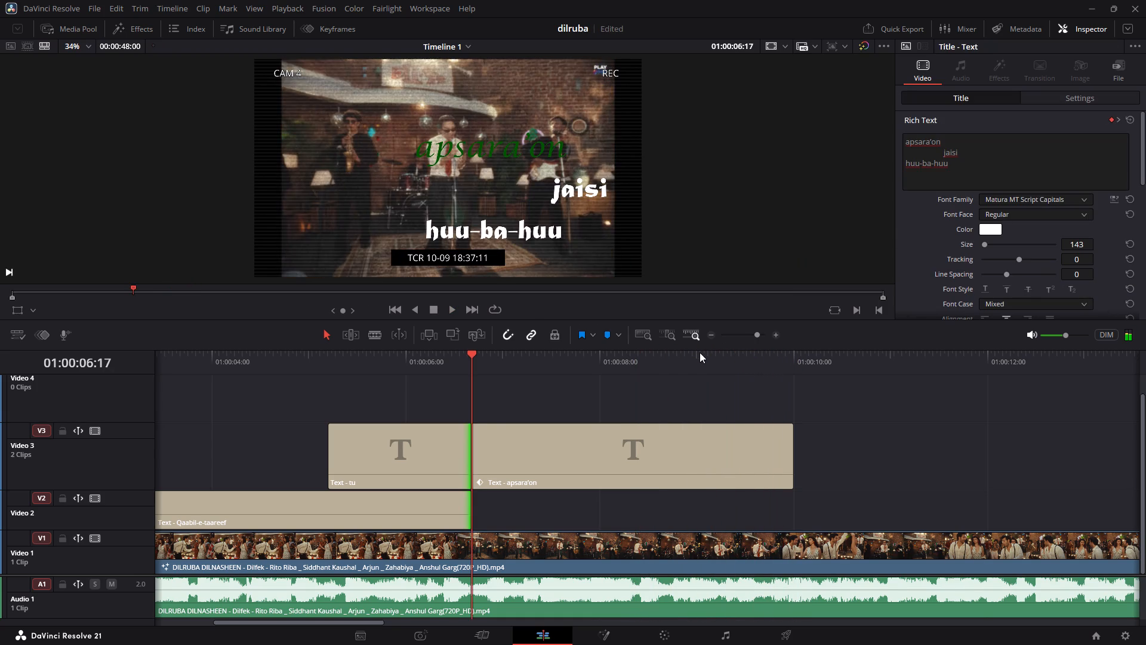
key("space")
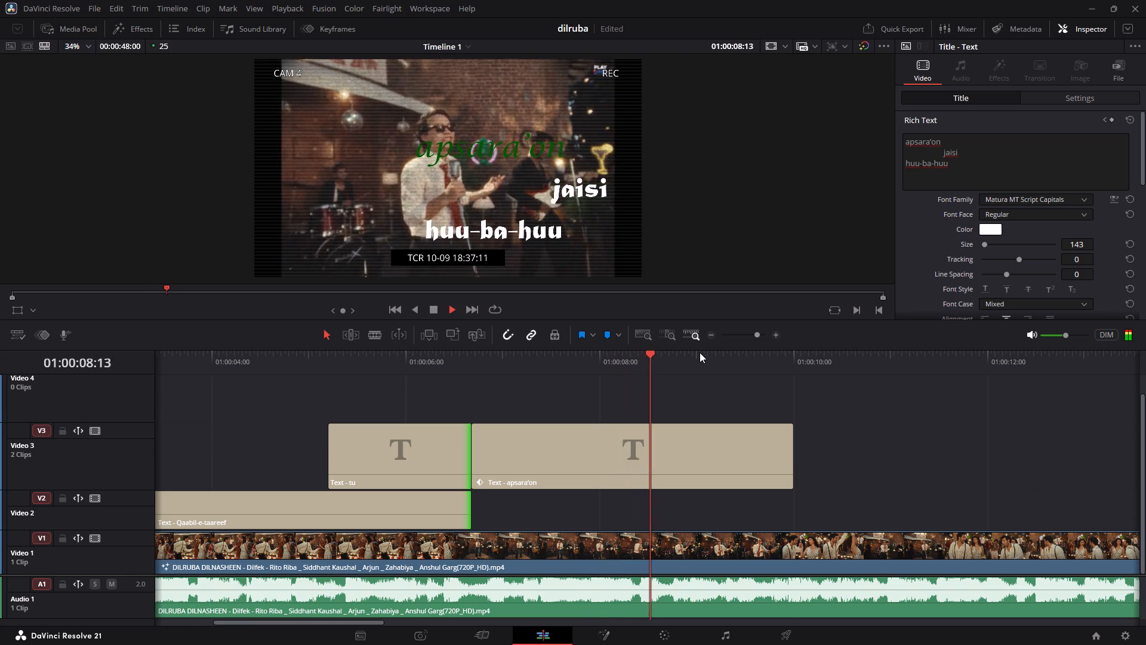
key("space")
key("Up")
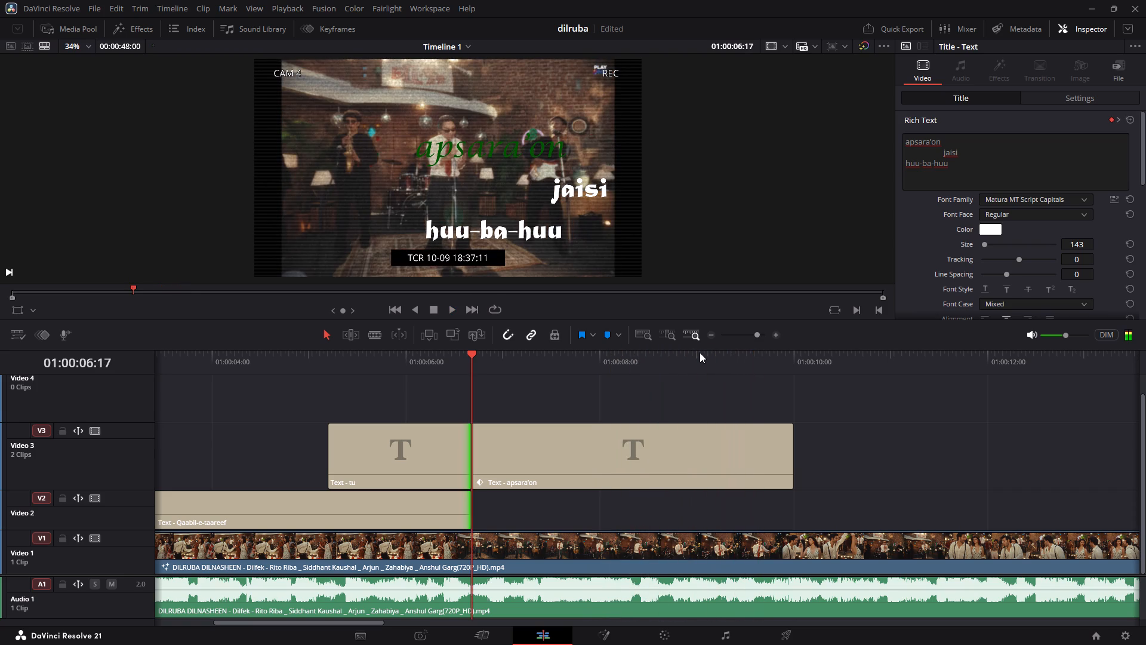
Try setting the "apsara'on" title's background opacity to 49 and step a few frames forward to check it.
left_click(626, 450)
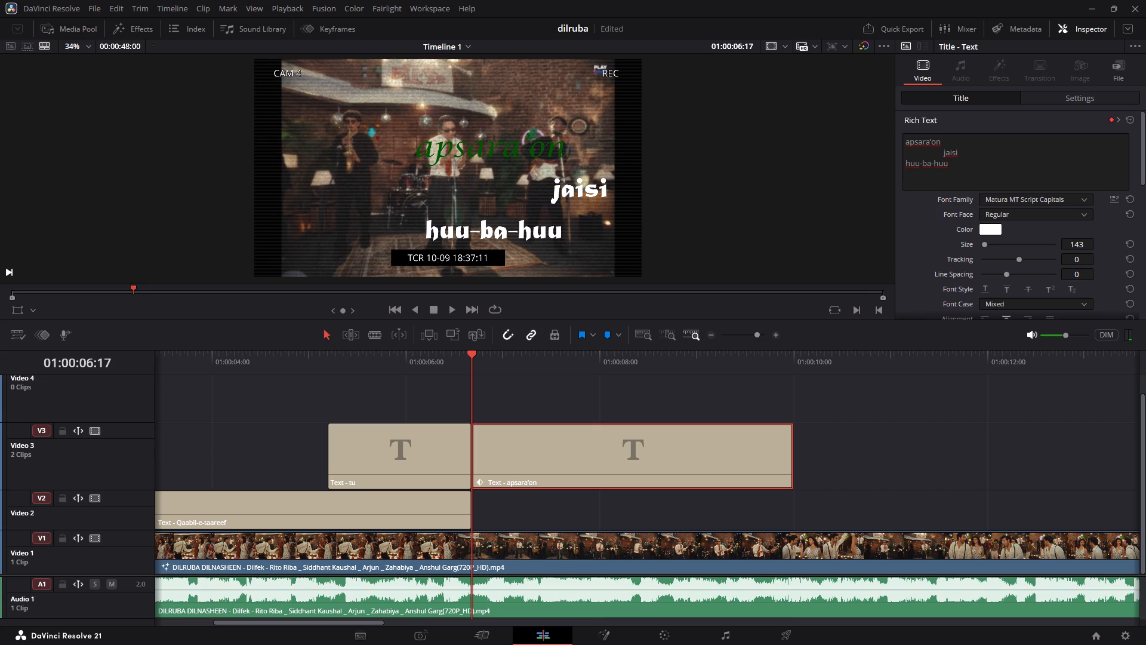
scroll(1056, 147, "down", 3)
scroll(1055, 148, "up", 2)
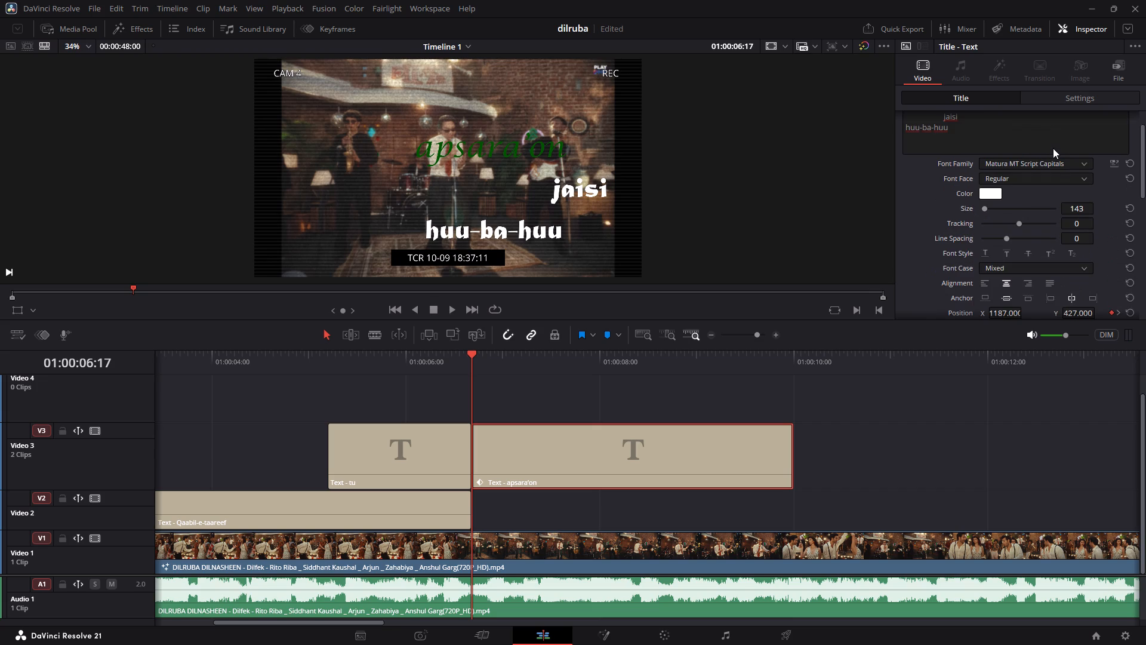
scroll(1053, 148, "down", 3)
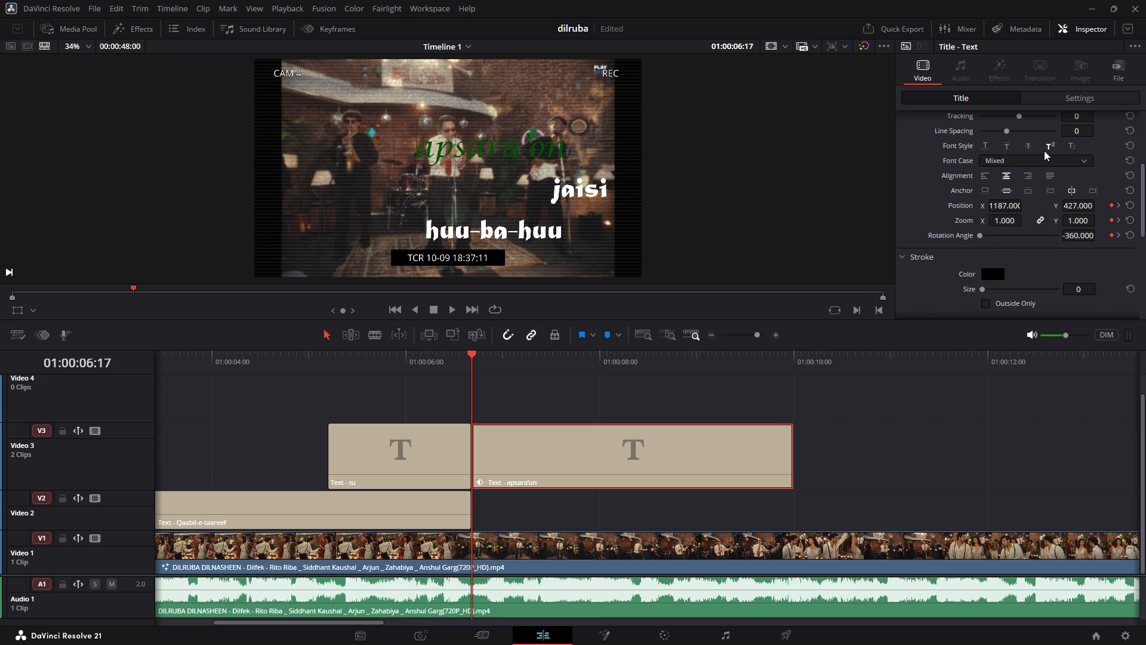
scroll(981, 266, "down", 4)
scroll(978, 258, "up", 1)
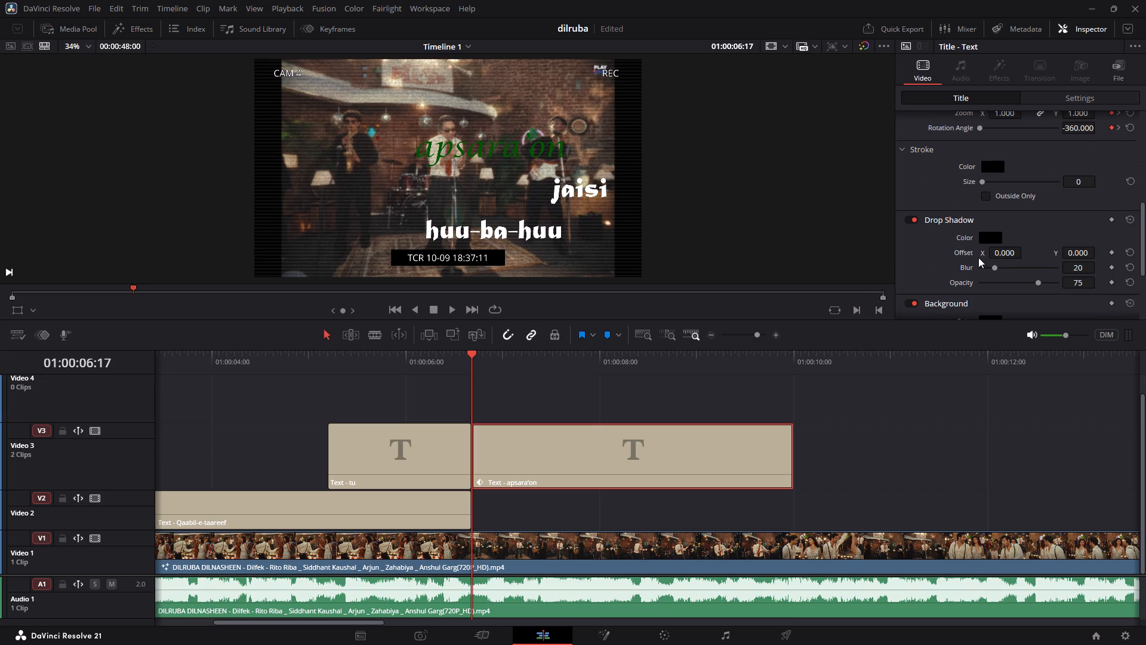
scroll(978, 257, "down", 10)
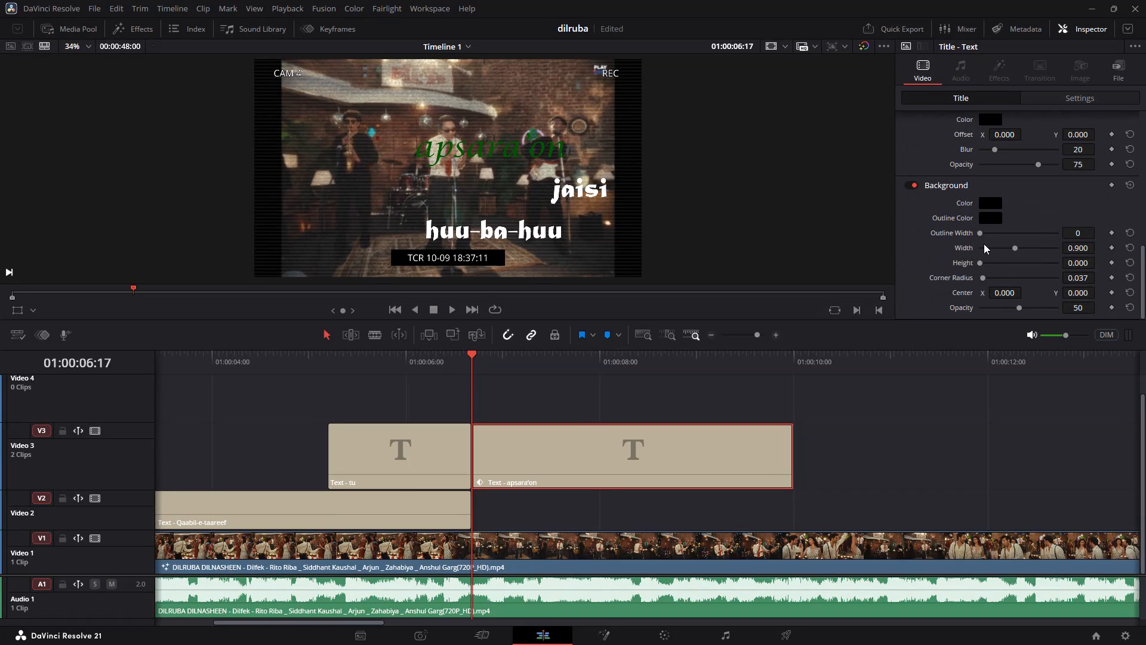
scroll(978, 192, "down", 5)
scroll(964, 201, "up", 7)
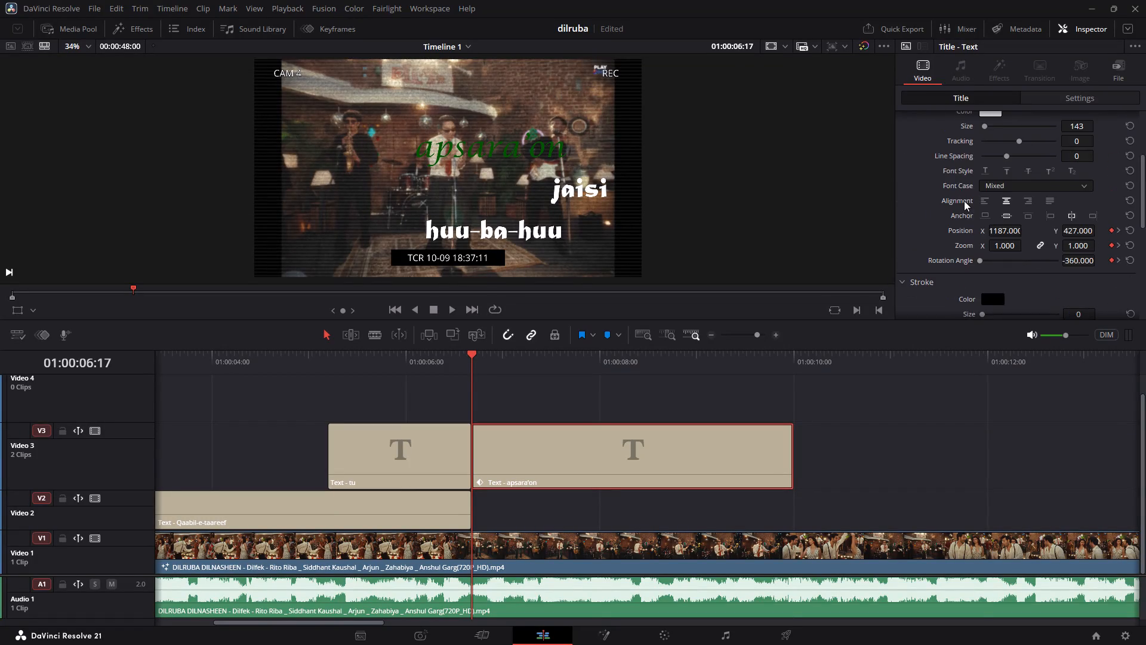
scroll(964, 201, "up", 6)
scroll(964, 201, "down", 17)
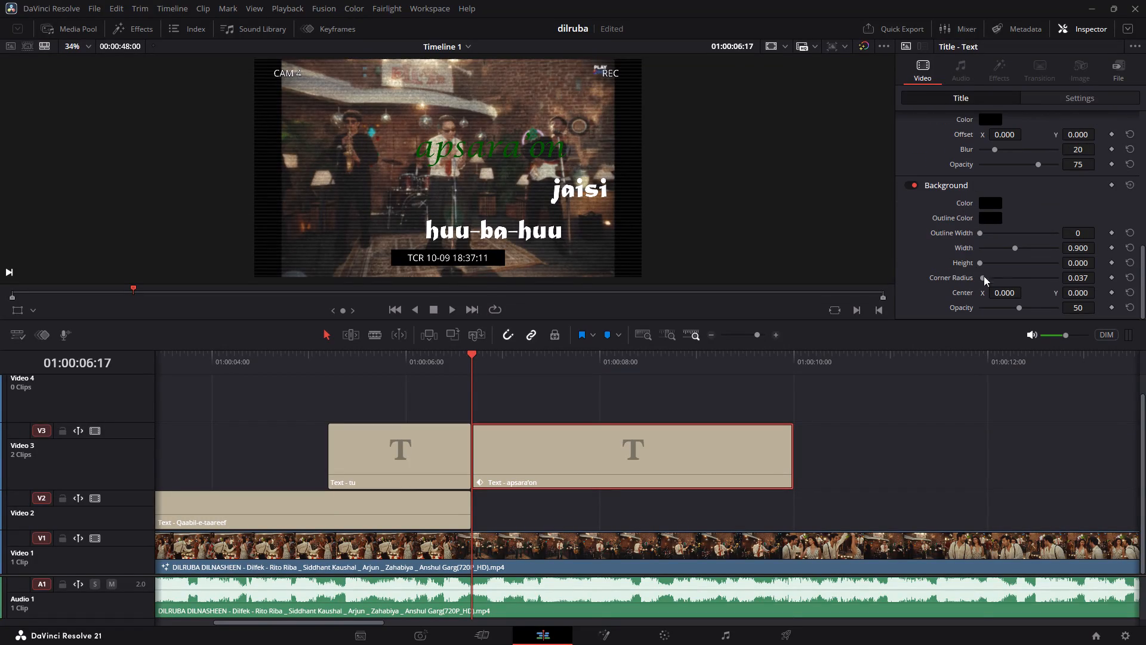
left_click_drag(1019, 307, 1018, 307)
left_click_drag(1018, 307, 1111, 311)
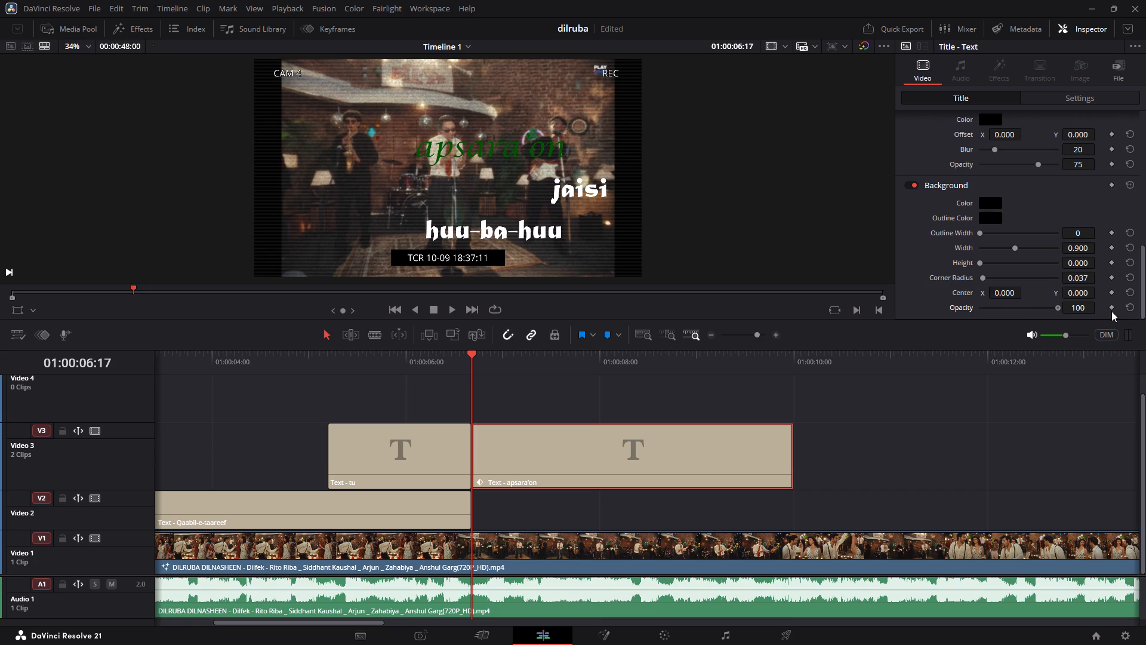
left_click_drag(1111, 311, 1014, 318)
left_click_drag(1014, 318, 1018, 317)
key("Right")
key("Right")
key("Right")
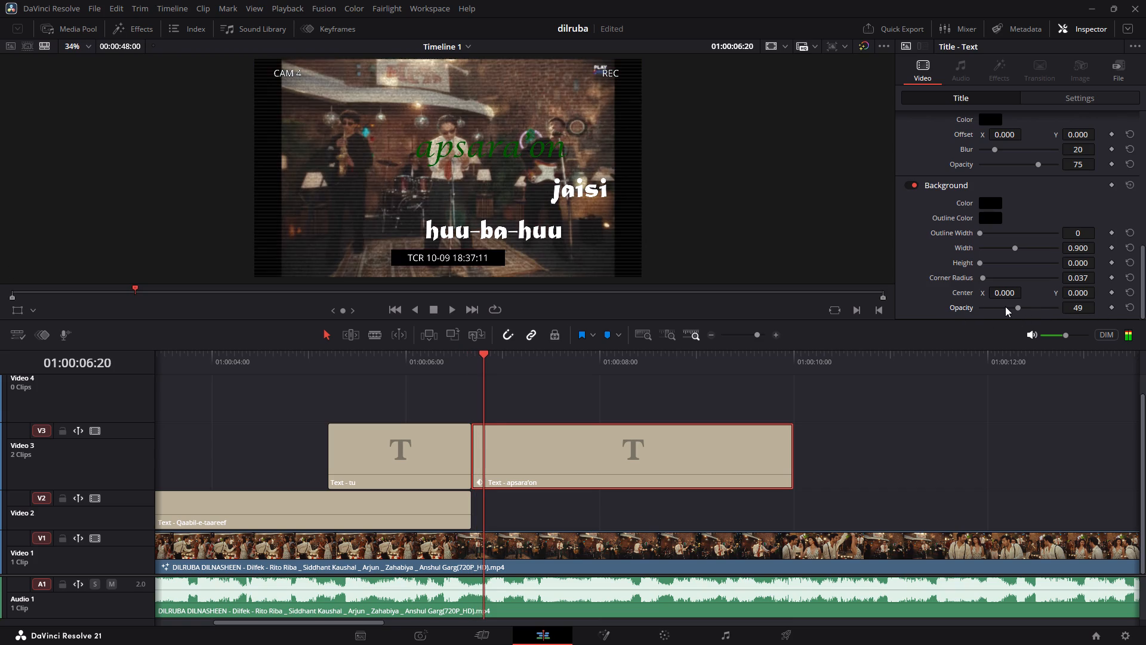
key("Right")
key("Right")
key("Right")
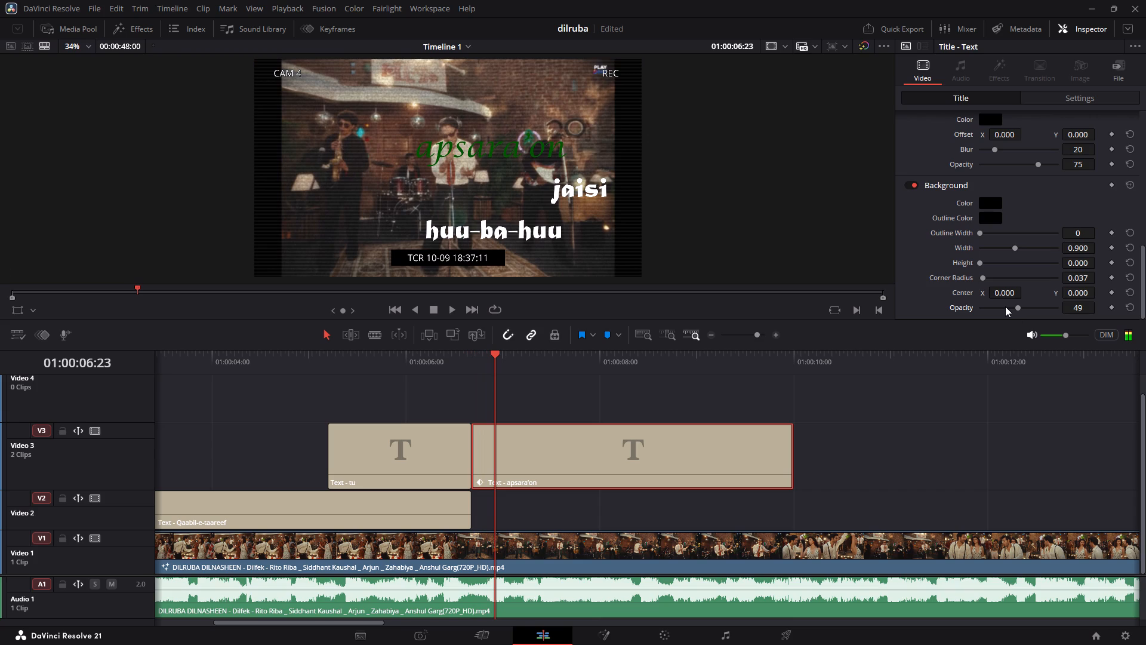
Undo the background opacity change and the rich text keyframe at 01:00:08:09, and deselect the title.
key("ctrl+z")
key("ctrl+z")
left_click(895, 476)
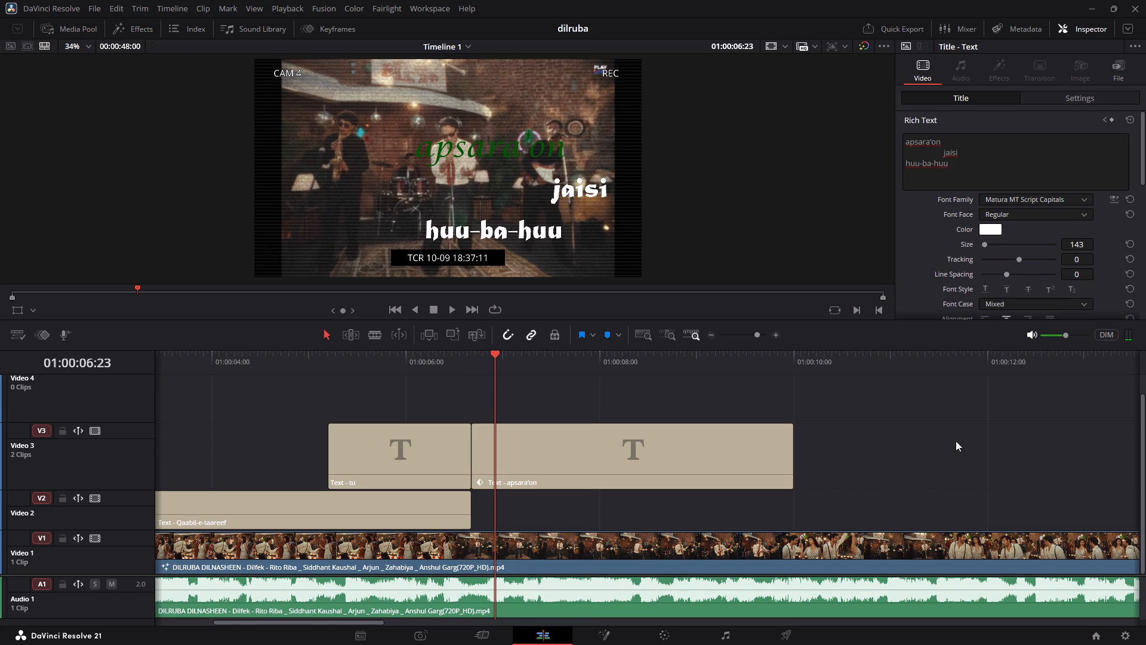
Play the "apsara'on" title past its end against the song, and return to the title's start.
key("space")
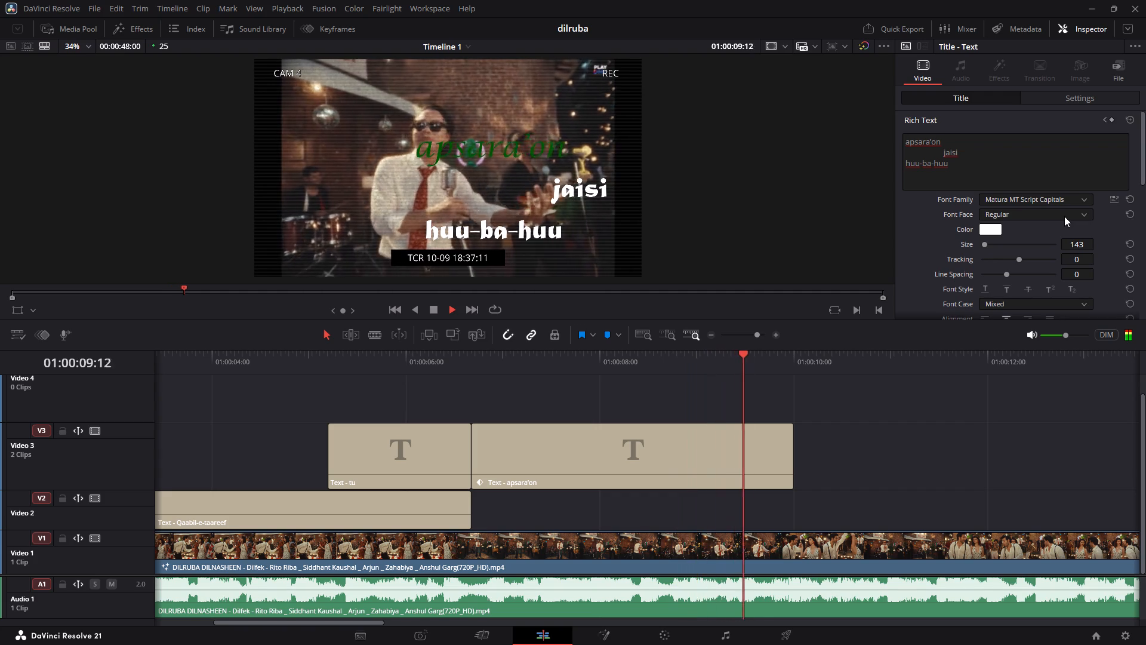
key("space")
key("space")
key("space")
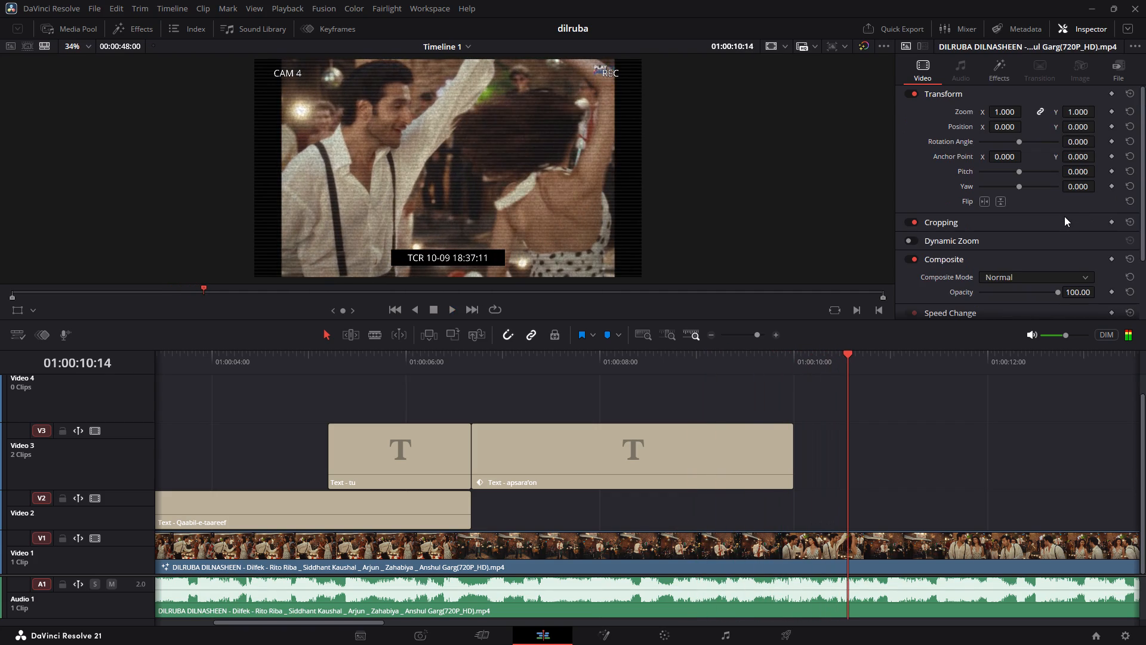
key("Left")
key("Left")
key("Left")
key("Left")
key("Left")
key("Left")
key("Left")
key("Left")
key("Left")
key("Up")
key("Up")
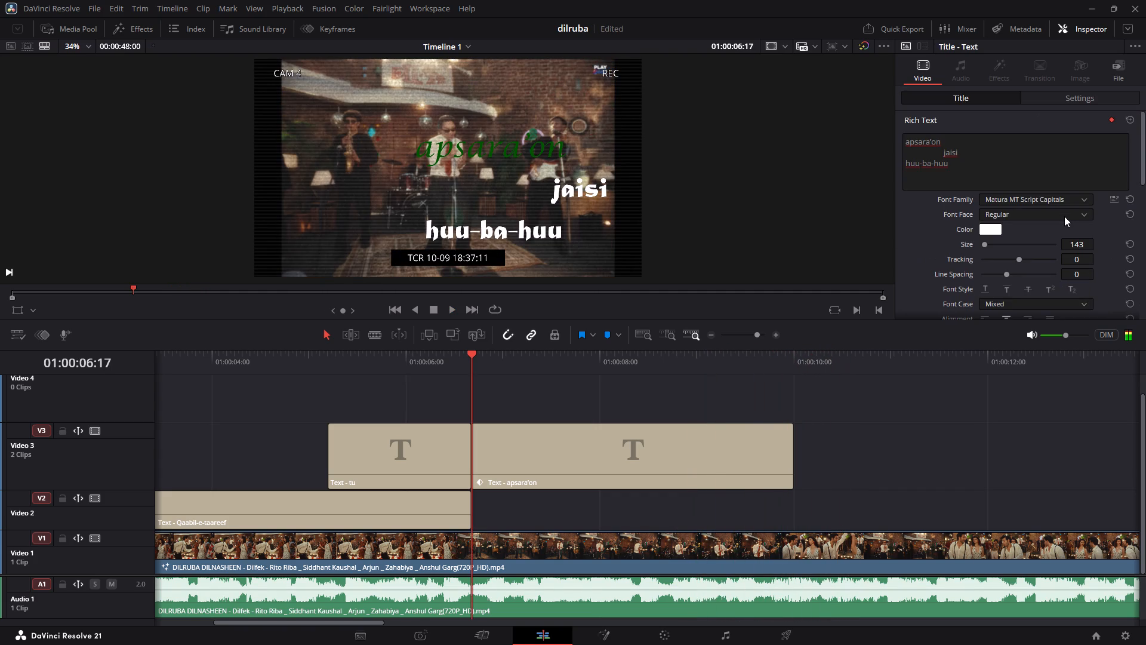
Duplicate the "apsara'on" title from Video 3 onto Video 4, directly above the original with the same start.
left_click(597, 454)
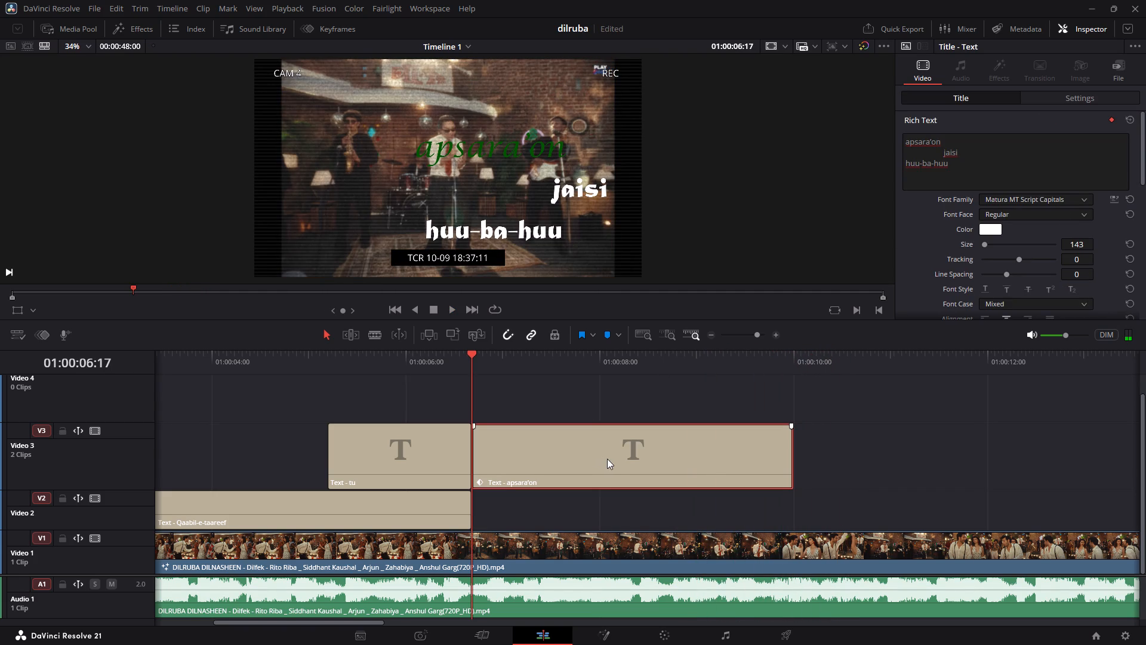
scroll(607, 459, "up", 2)
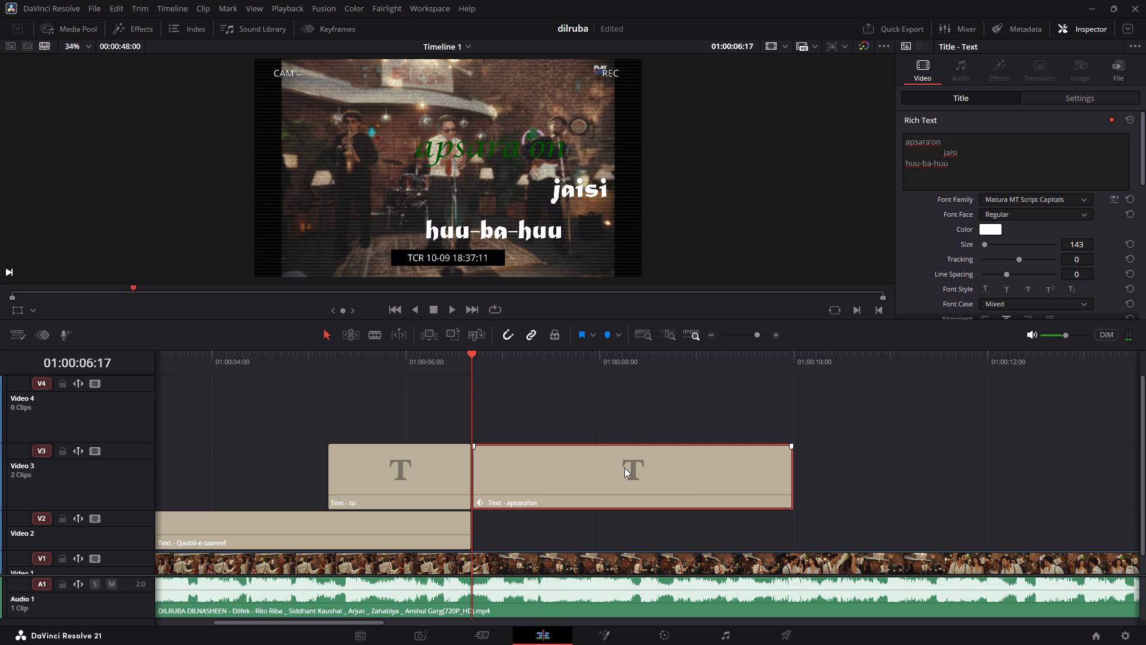
left_click_drag(624, 468, 614, 401, "alt+shift")
scroll(611, 409, "up", 2)
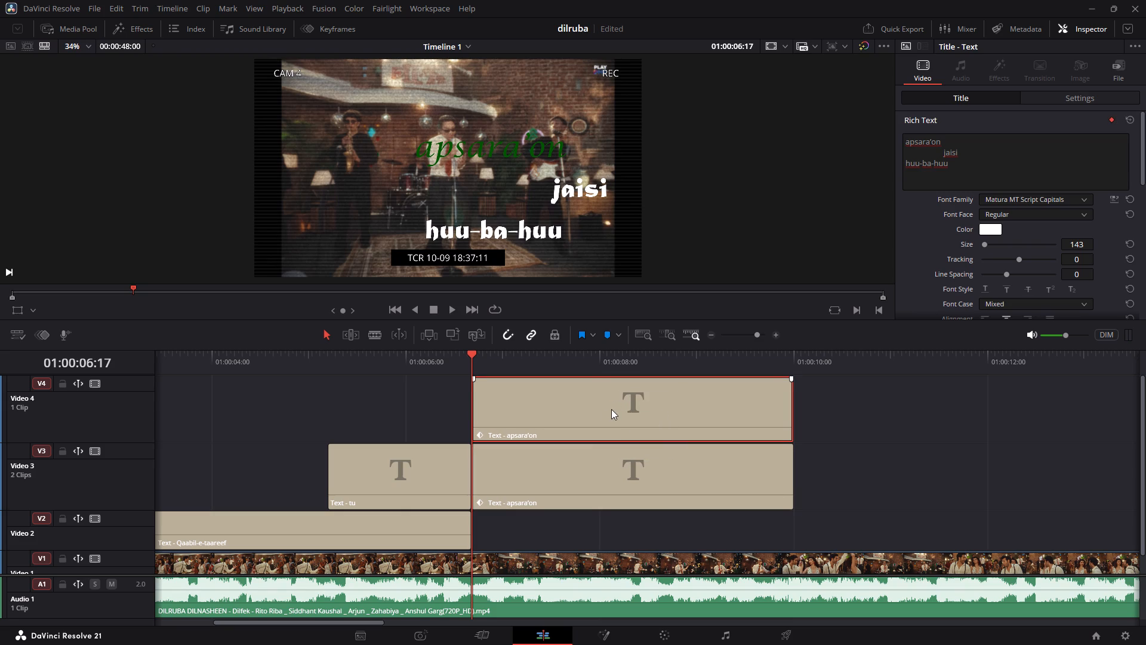
scroll(611, 409, "up", 2)
Reduce the heights of the Video 4, Video 3 and Video 2 tracks so the stacked titles fit, and deselect the copy.
left_click_drag(139, 443, 141, 465)
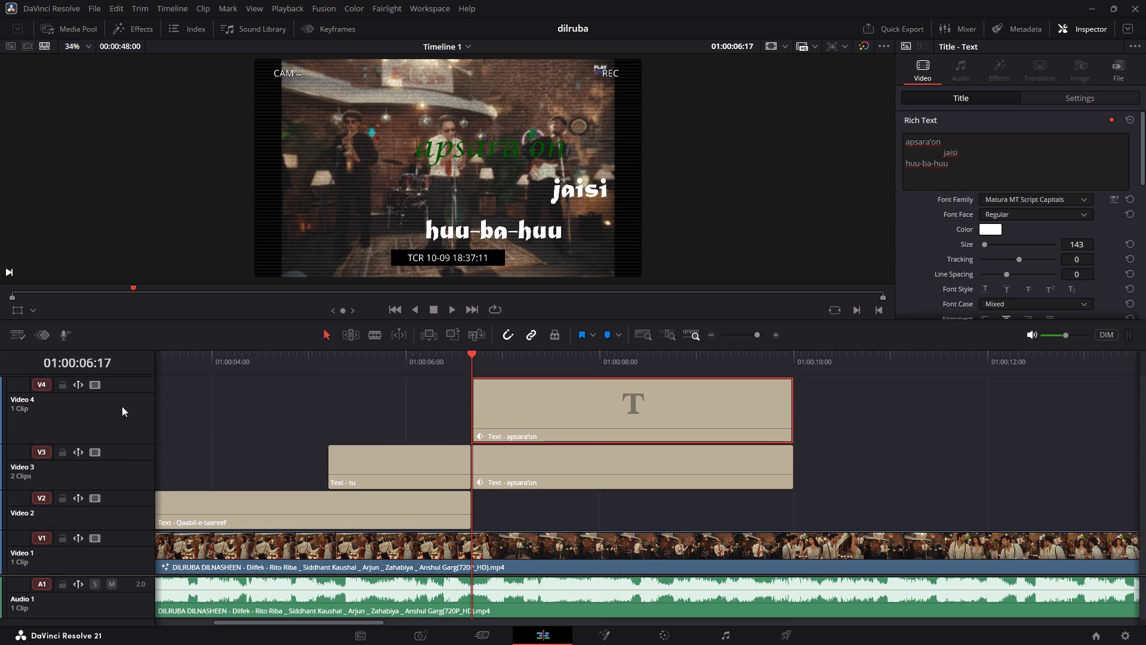
left_click_drag(134, 378, 150, 417)
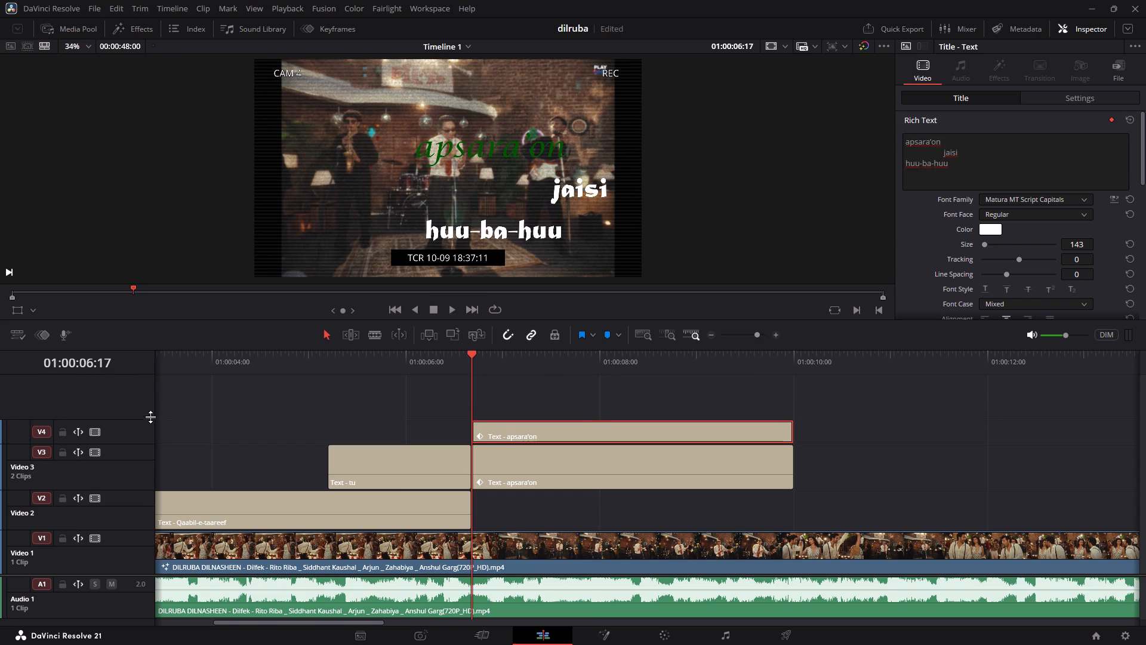
left_click_drag(150, 417, 150, 406)
scroll(455, 395, "up", 4)
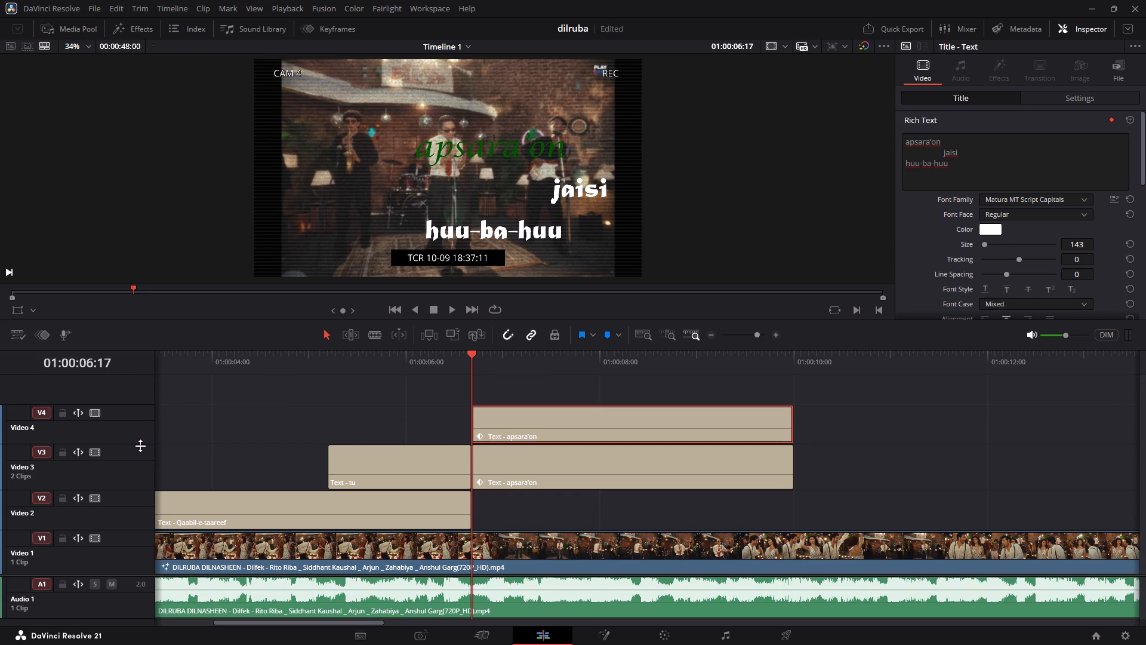
left_click_drag(140, 446, 146, 456)
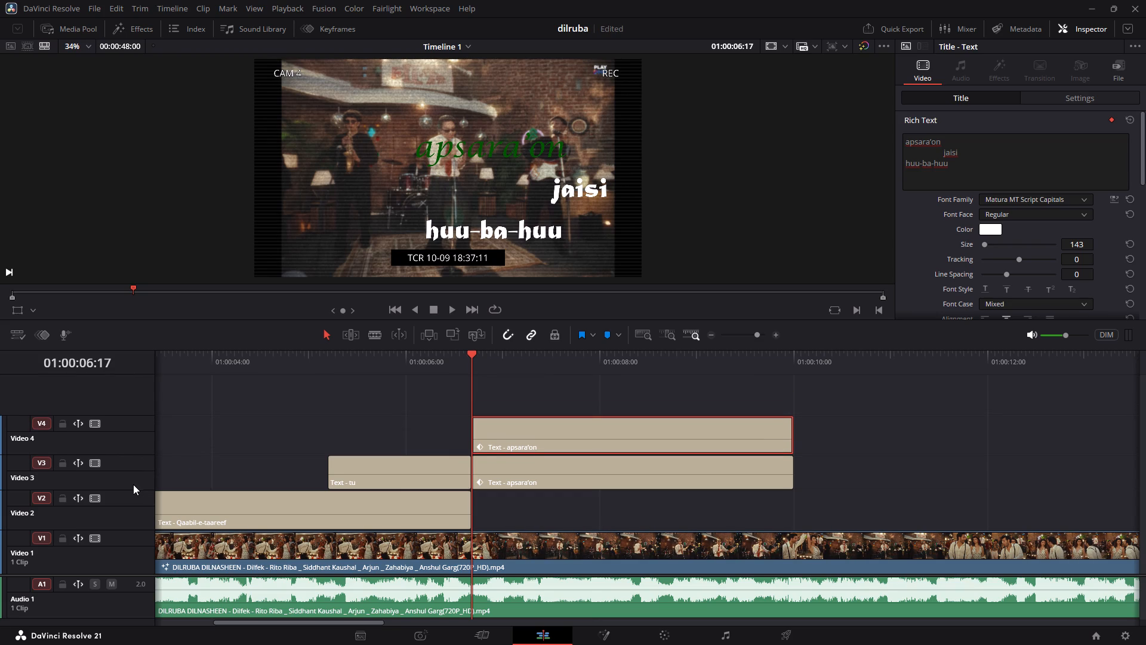
left_click_drag(138, 490, 141, 497)
left_click(367, 394)
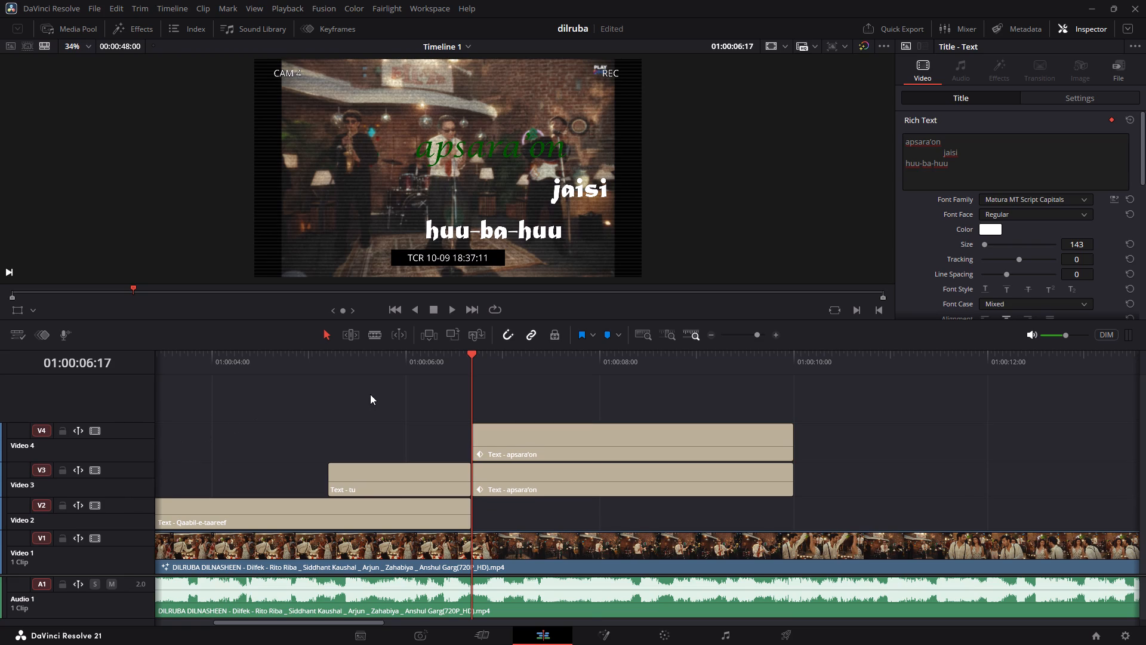
Play to where "jaisi" should come in and trim the start of the Video 4 title copy to 01:00:08:10.
key("space")
key("space")
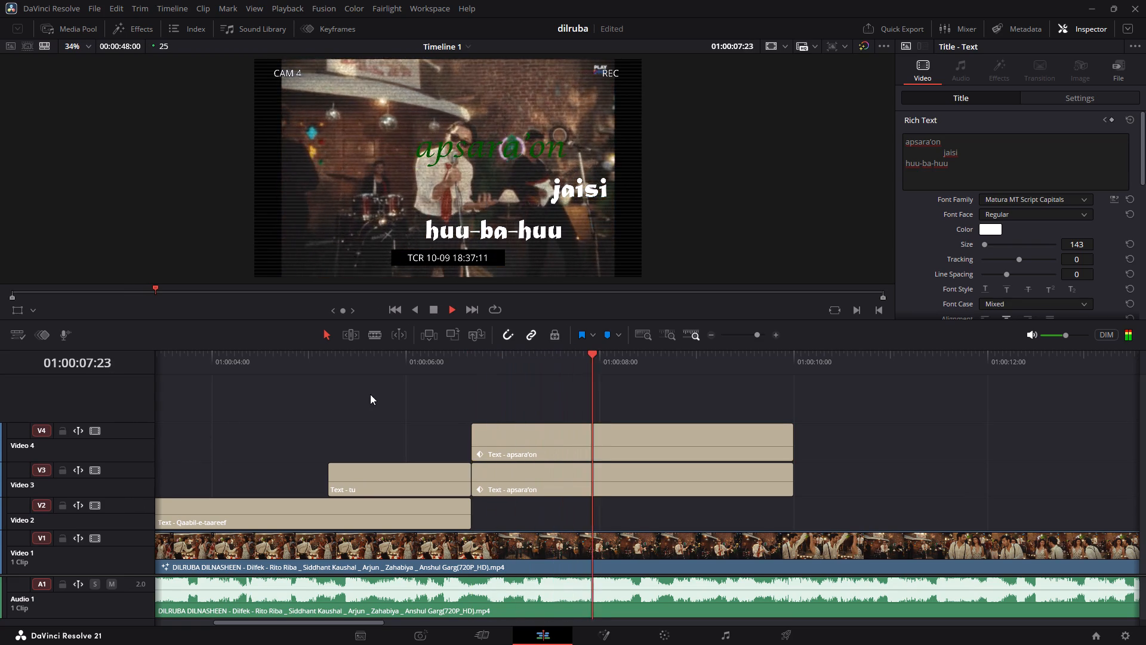
key("space")
key("space")
key("space")
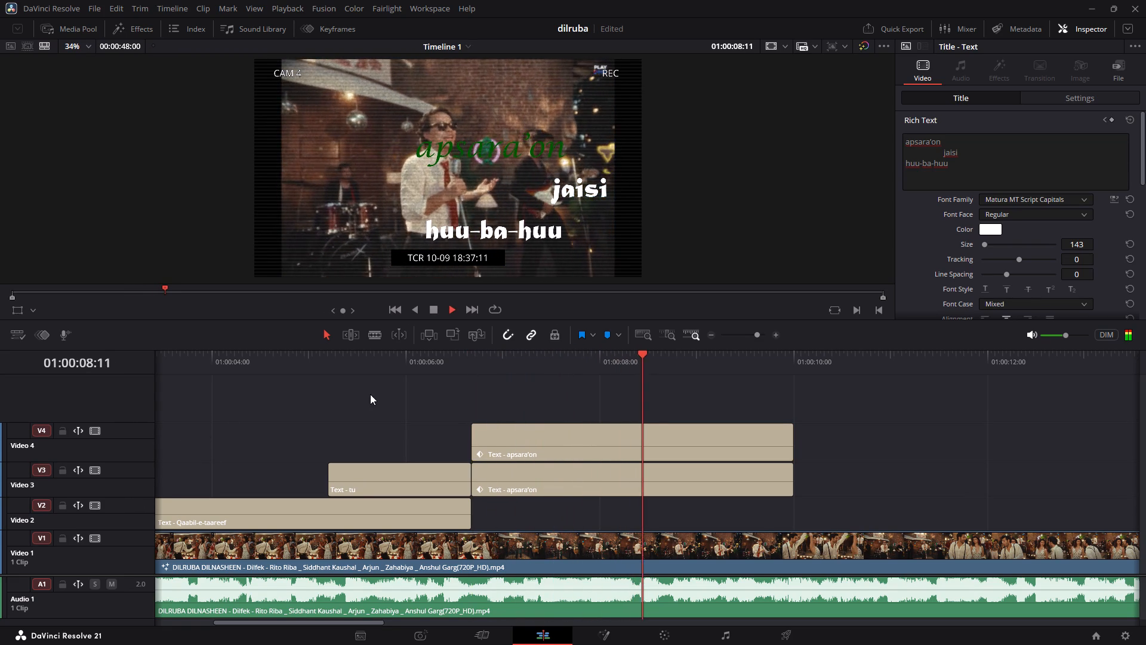
key("space")
key("Left")
key("Left")
key("Left")
key("Left")
key("Left")
key("Left")
key("Left")
key("Left")
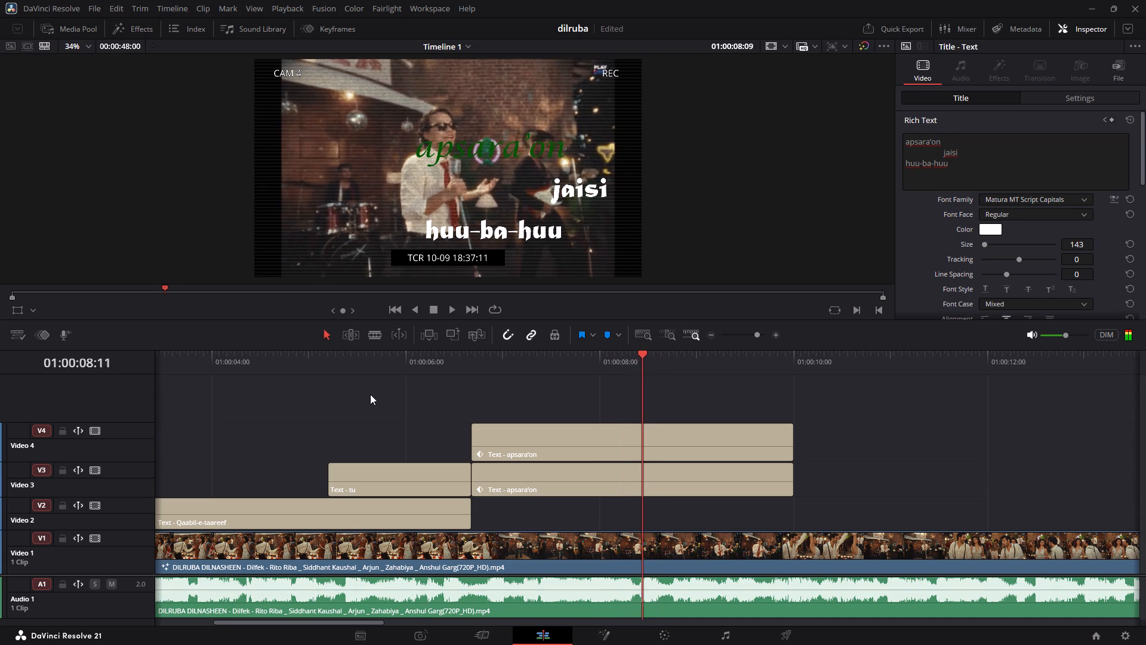
key("Right")
key("Right")
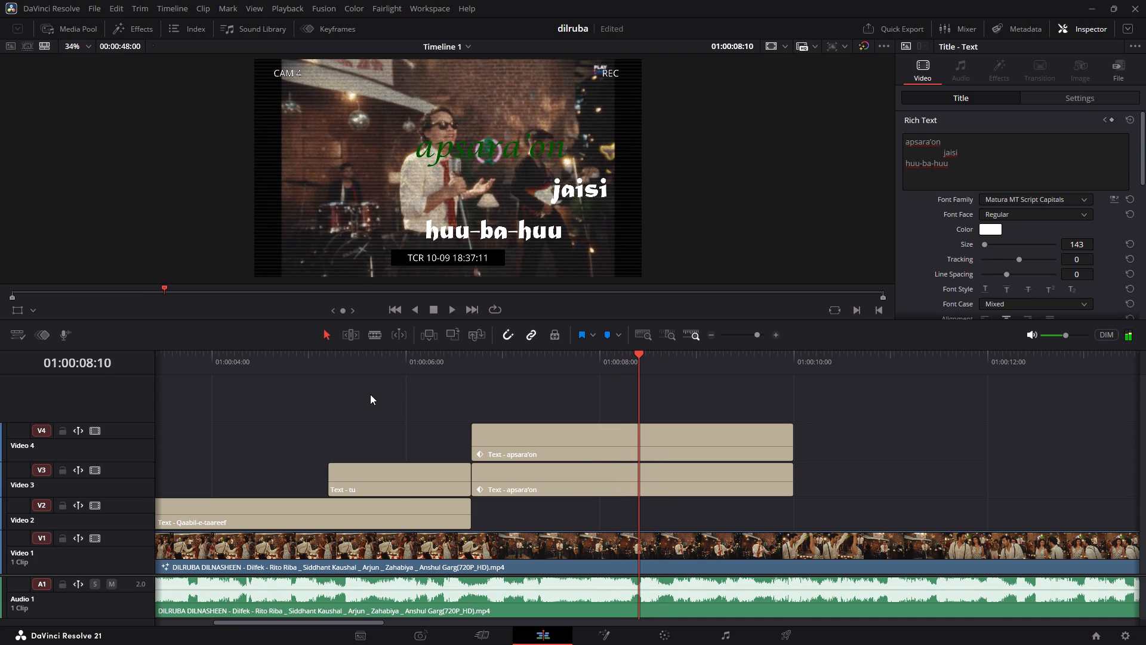
left_click(594, 440)
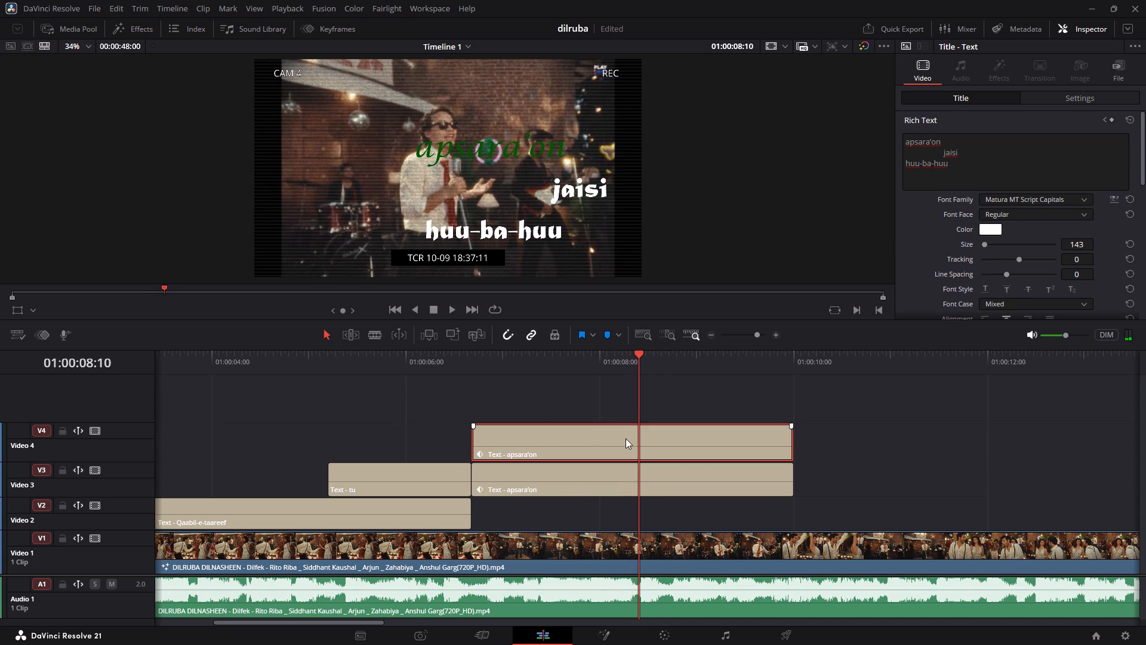
key("shift+braceleft")
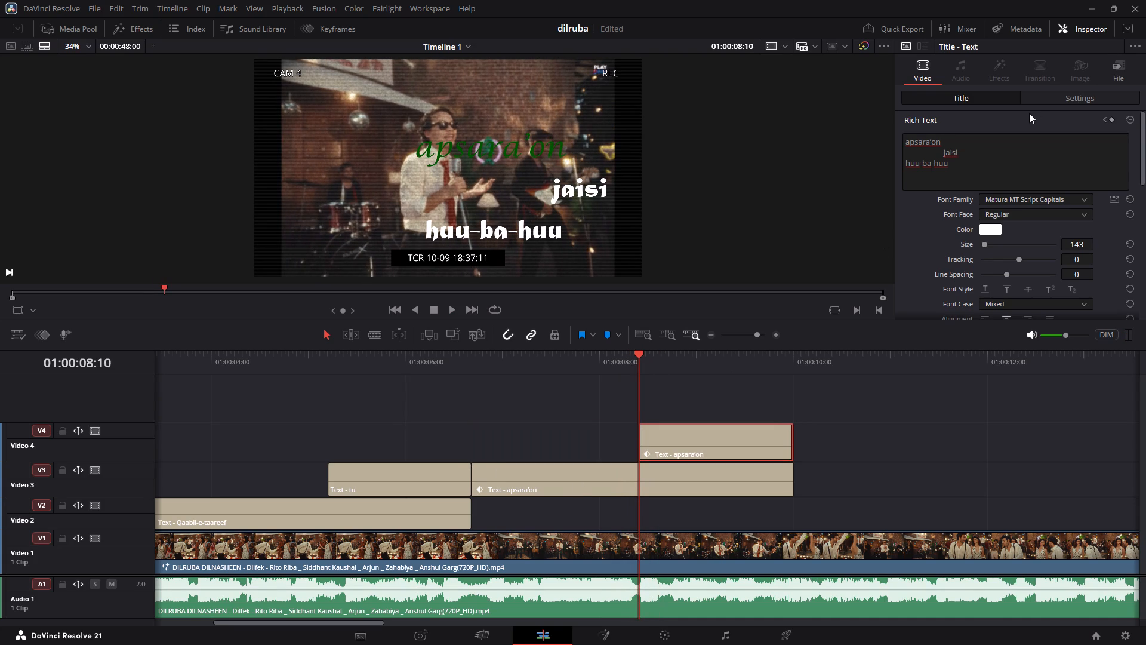
Delete the word "apsara'on" from the Video 4 title's text, keeping the "jaisi" and "huu-ba-huu" lines in place.
left_click(948, 144)
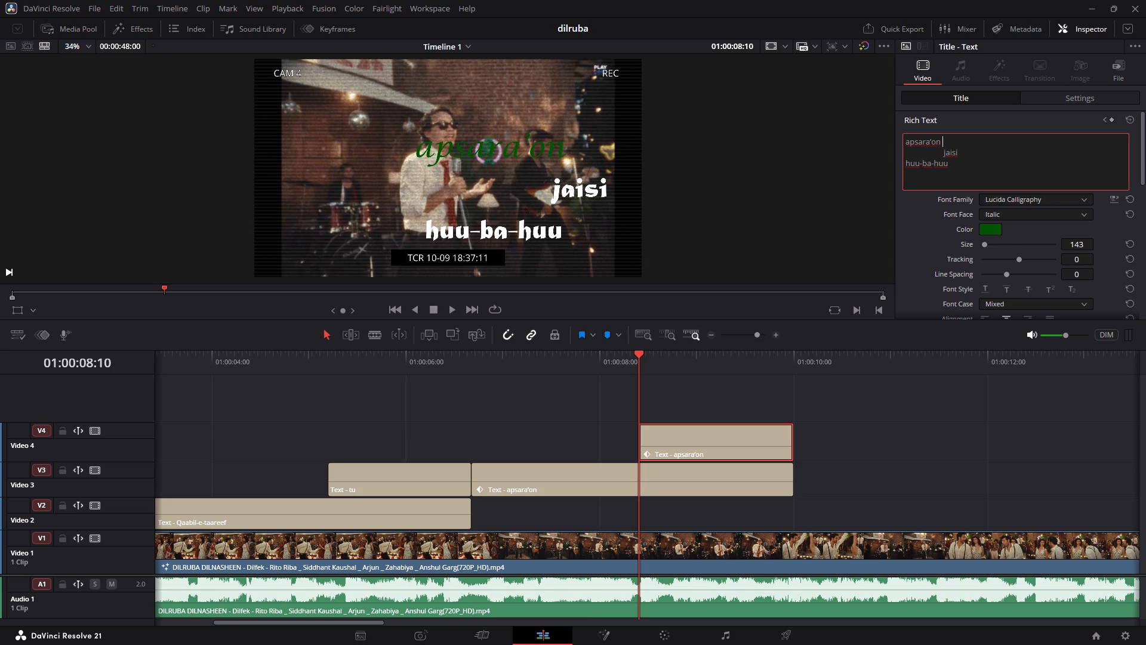
key("Left")
key("BackSpace")
key("BackSpace")
key("BackSpace")
key("BackSpace")
key("BackSpace")
key("BackSpace")
key("BackSpace")
key("BackSpace")
key("BackSpace")
key("BackSpace")
key("BackSpace")
key("BackSpace")
key("BackSpace")
key("BackSpace")
key("BackSpace")
key("BackSpace")
key("BackSpace")
left_click(843, 383)
Play both titles against the song, repeatedly from the Video 3 title's start, to check the lyric timing.
key("space")
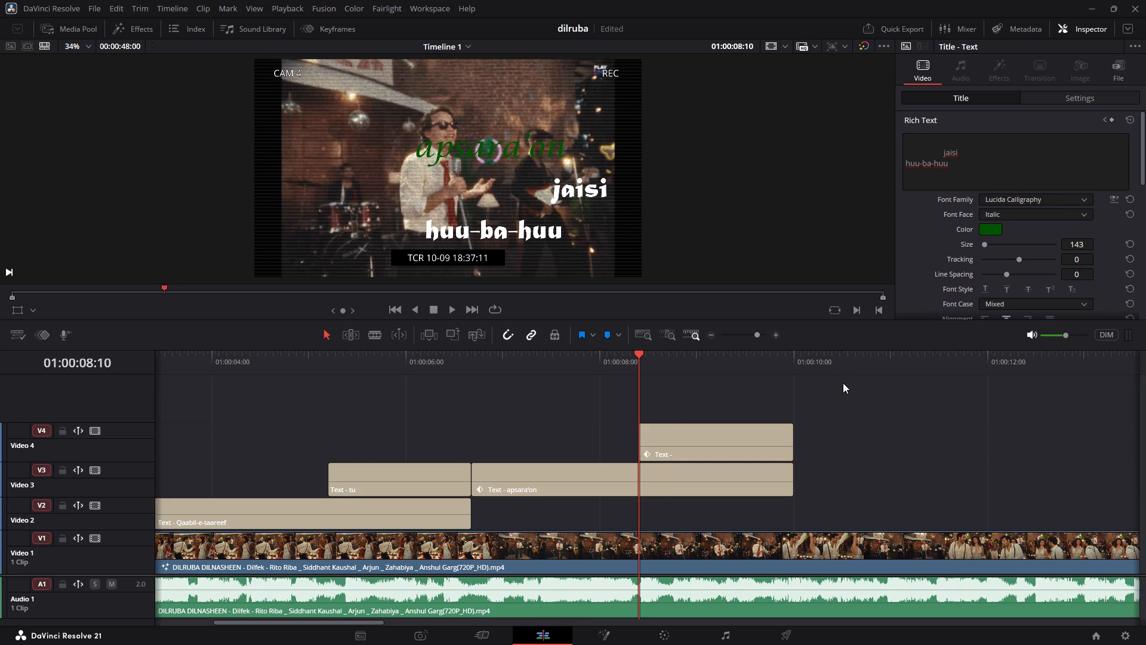
key("space")
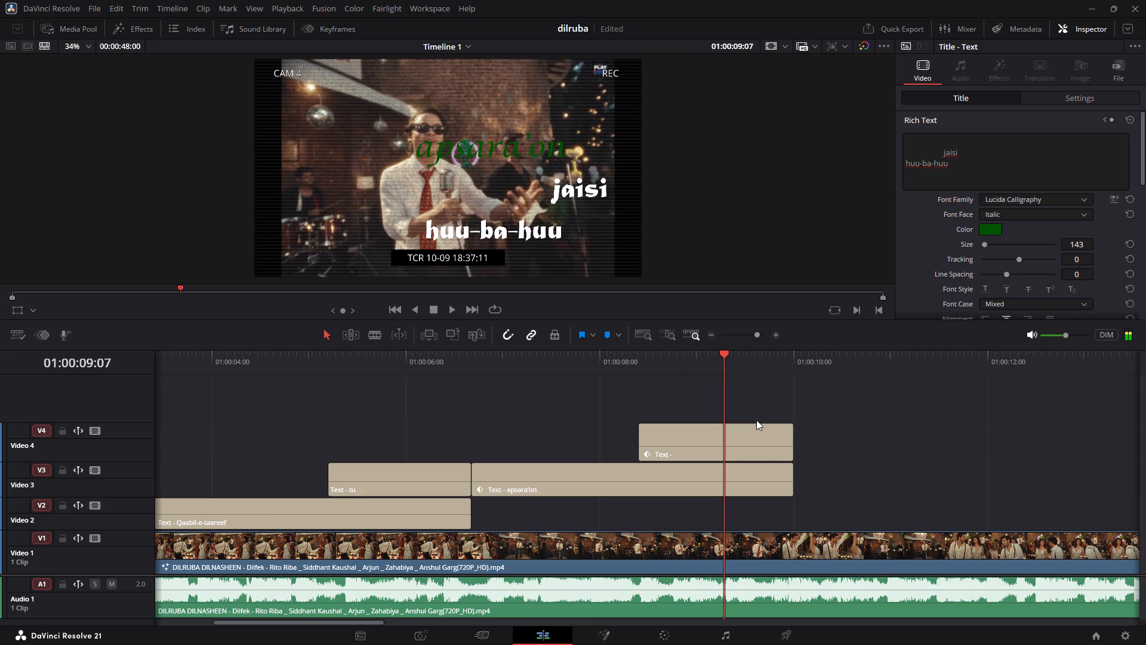
key("Up")
key("Up")
key("space")
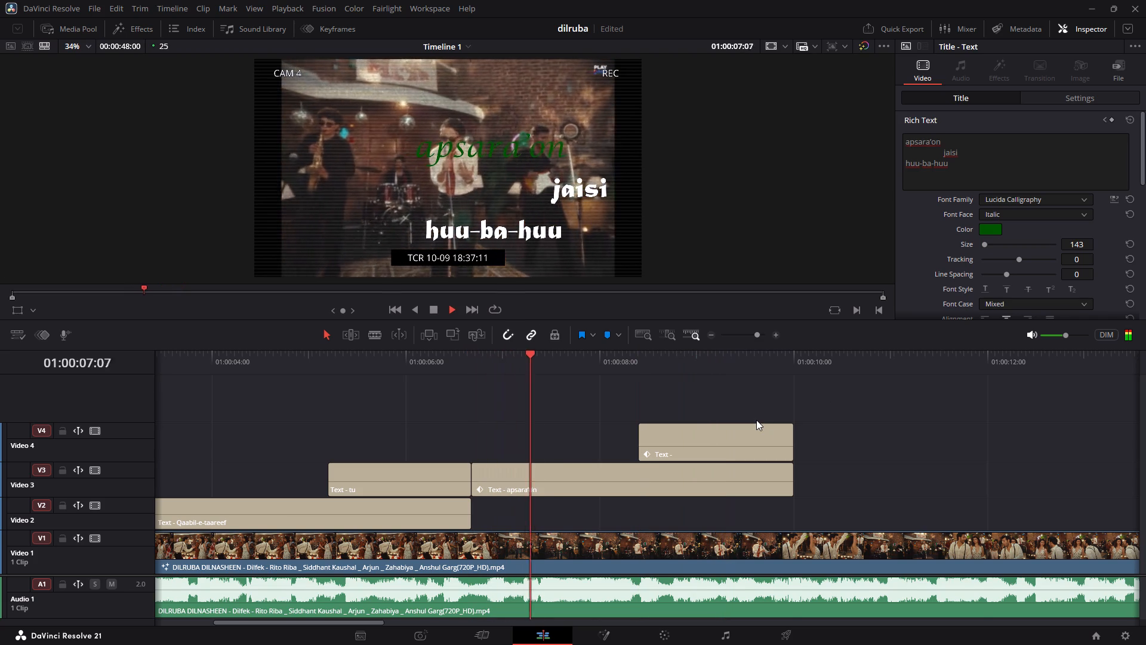
key("space")
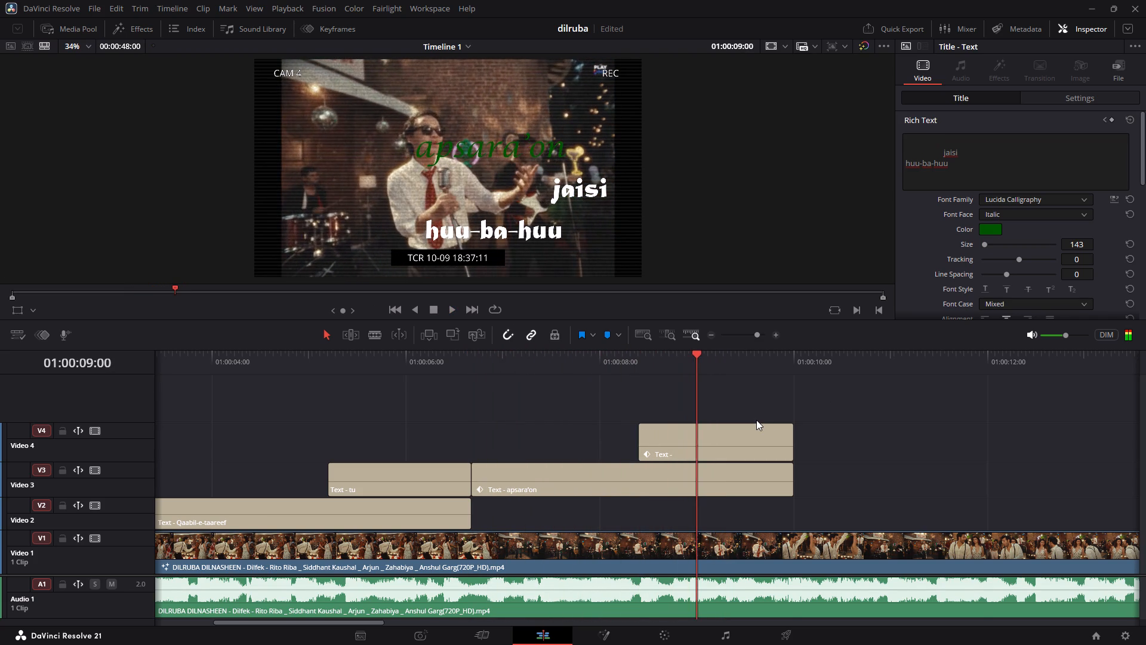
key("Up")
key("Up")
key("space")
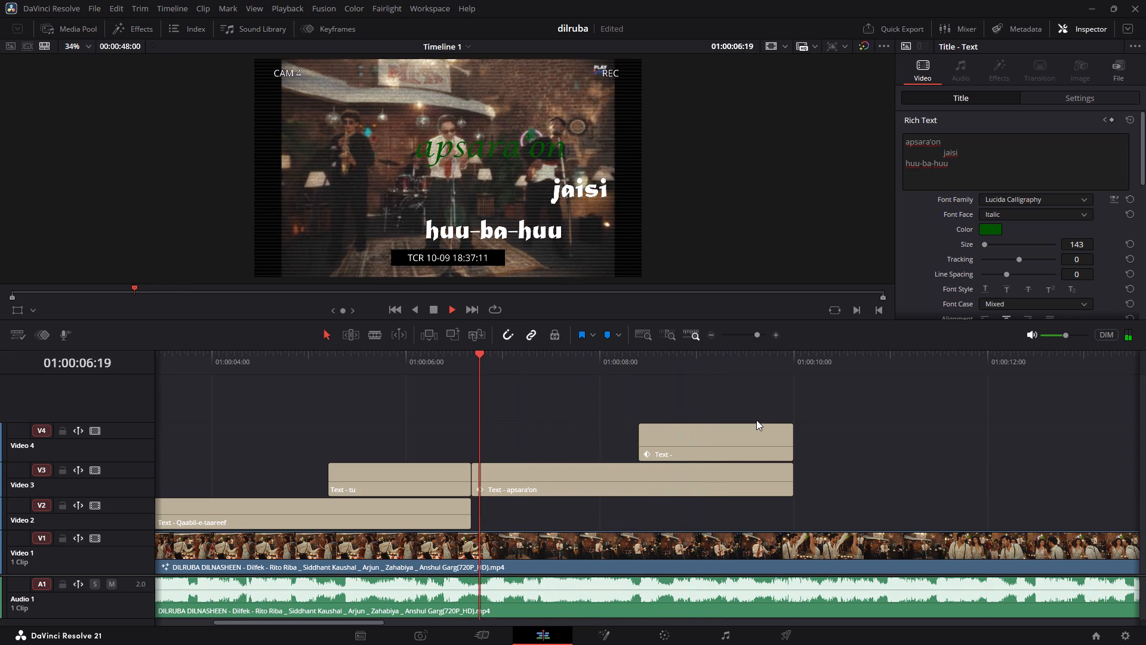
key("space")
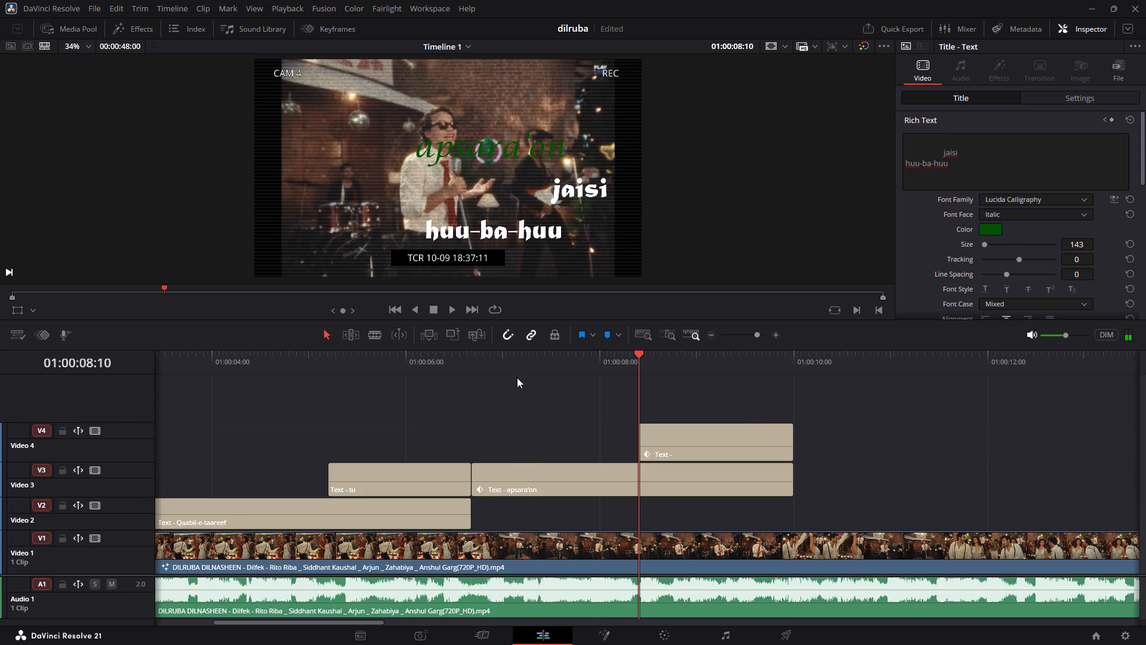
Delete "jaisi" and "huu-ba-huu" from the Video 3 title's text, leaving only "apsara'on", and deselect the title.
left_click(533, 458)
left_click(543, 481)
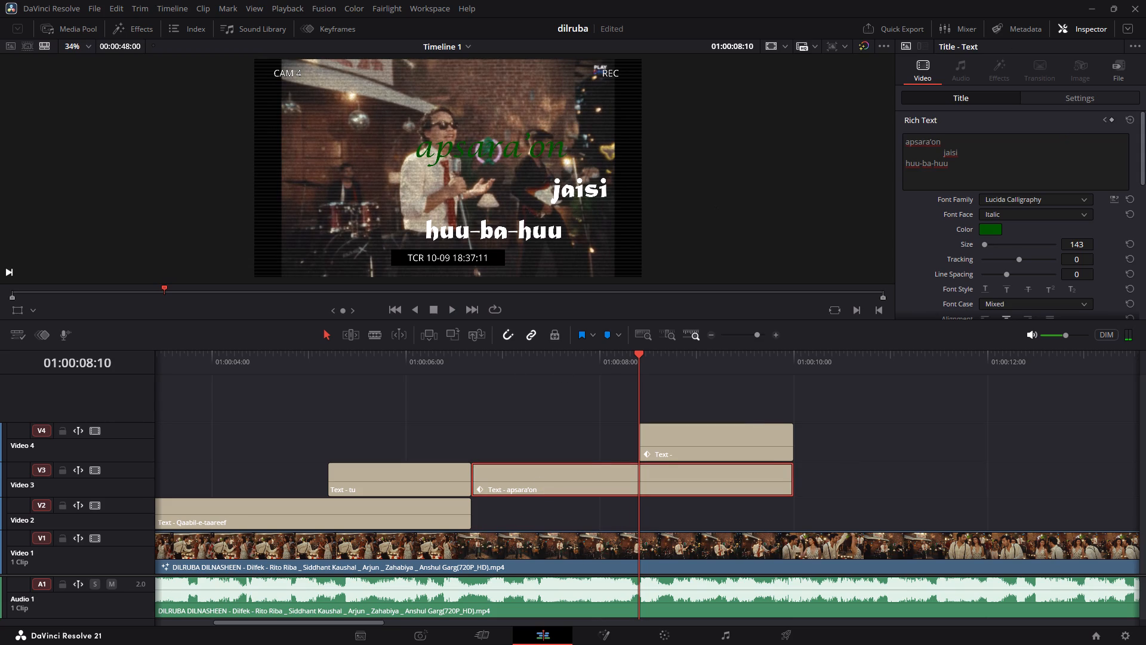
left_click_drag(950, 168, 939, 155)
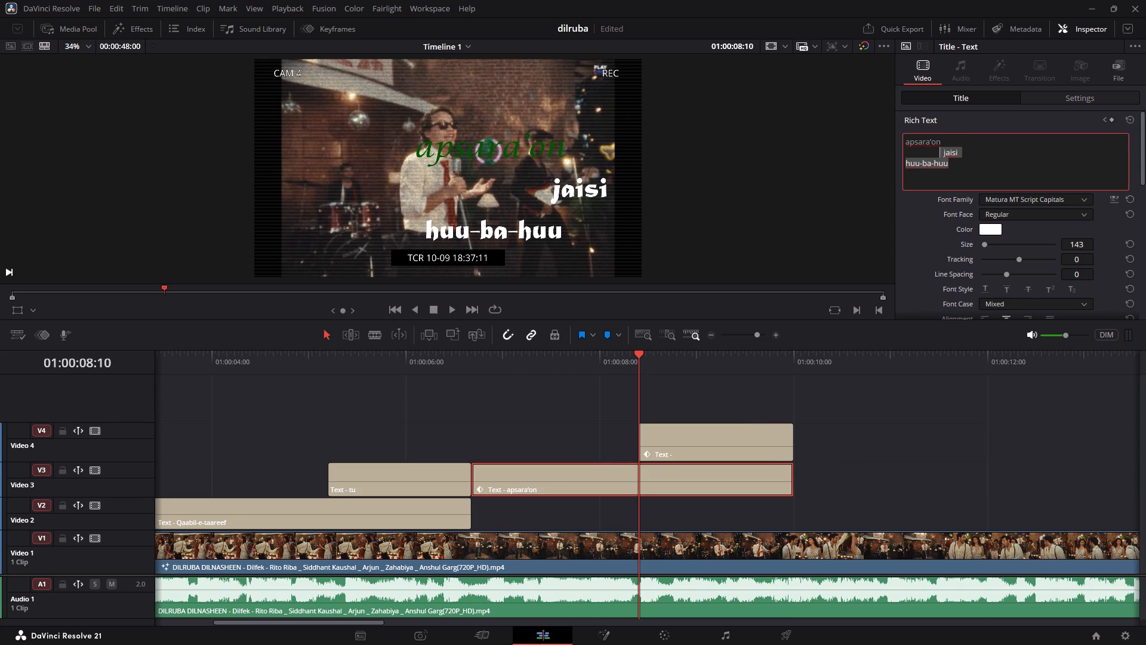
key("BackSpace")
key("space")
key("space")
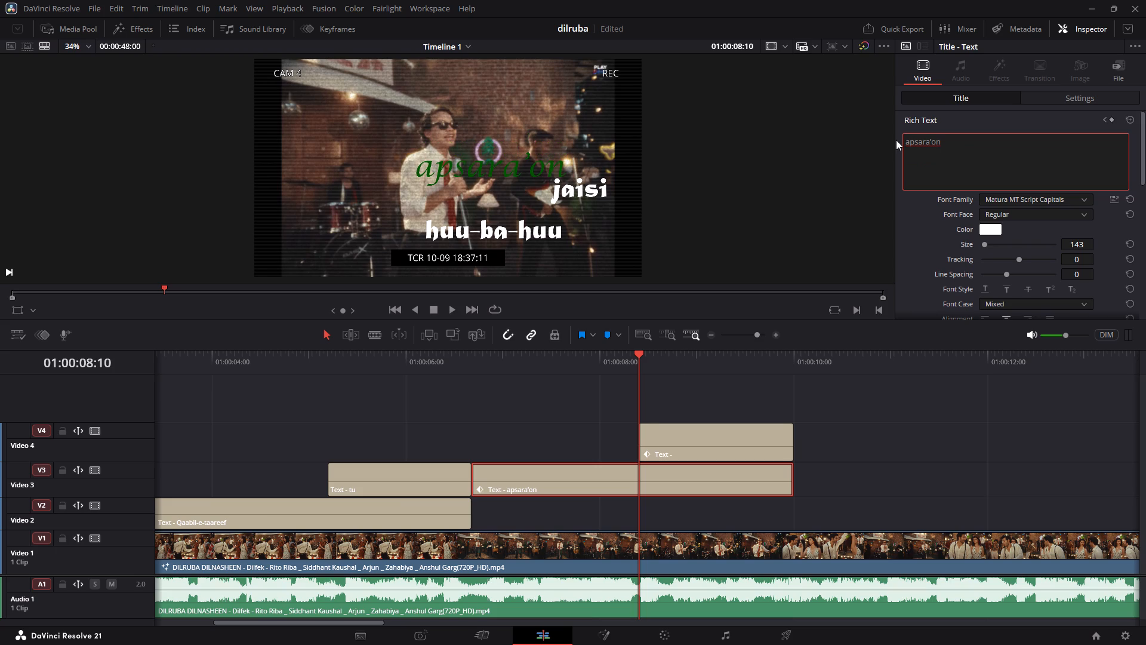
left_click(897, 441)
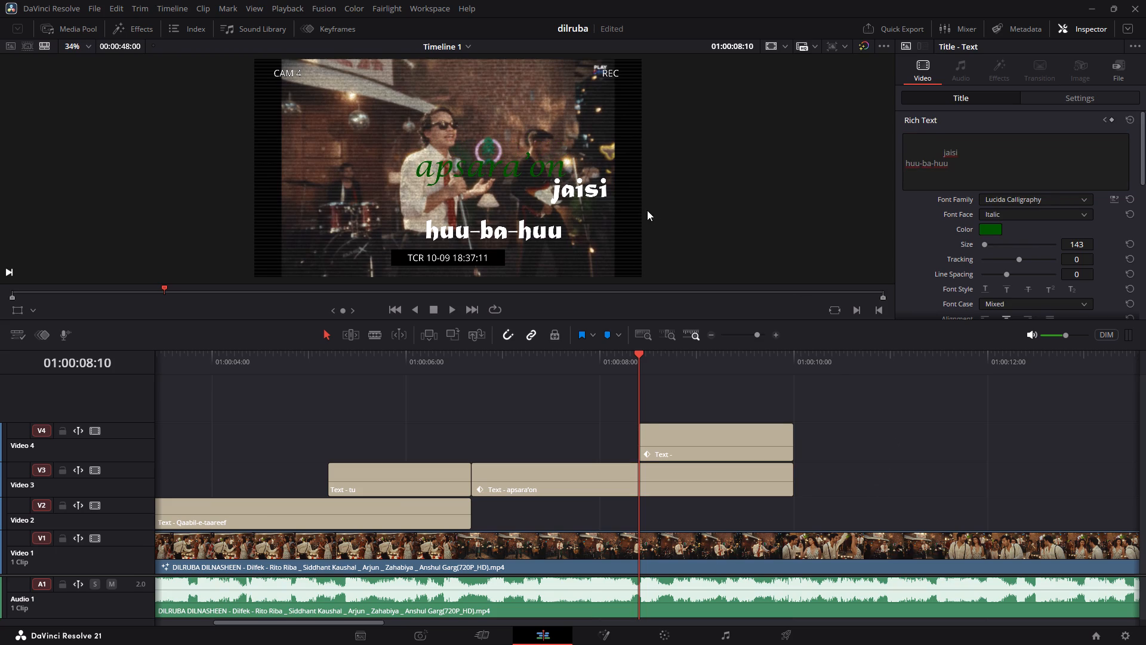
Select the "jaisi huu-ba-huu" title on Video 4 and bring up its position settings.
left_click(725, 442)
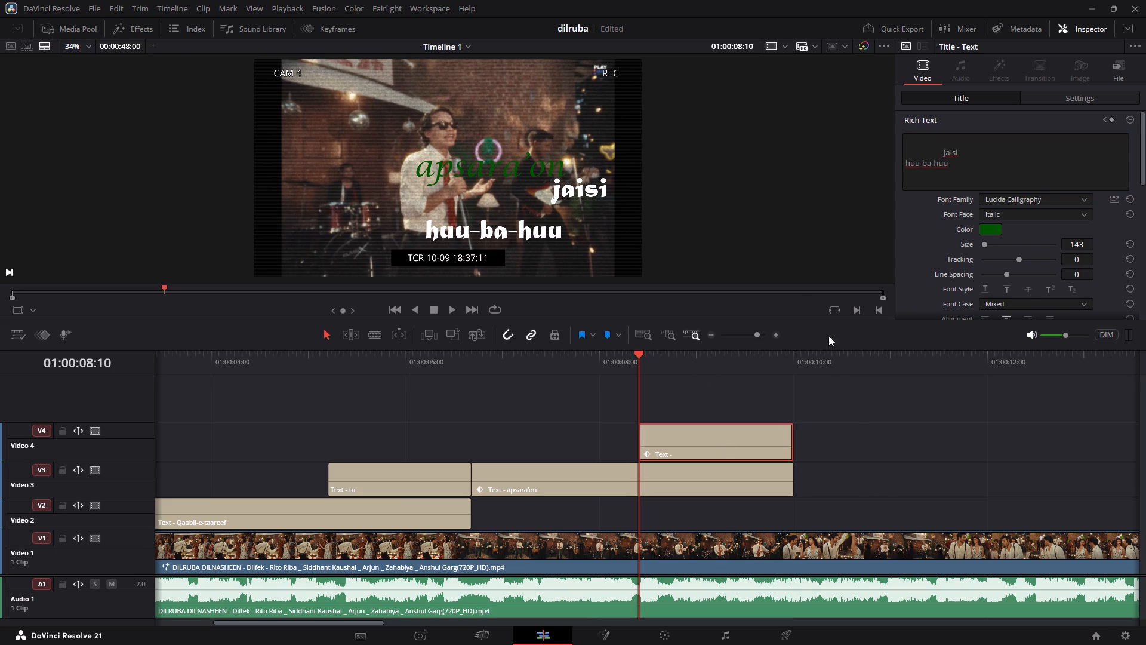
scroll(985, 257, "down", 3)
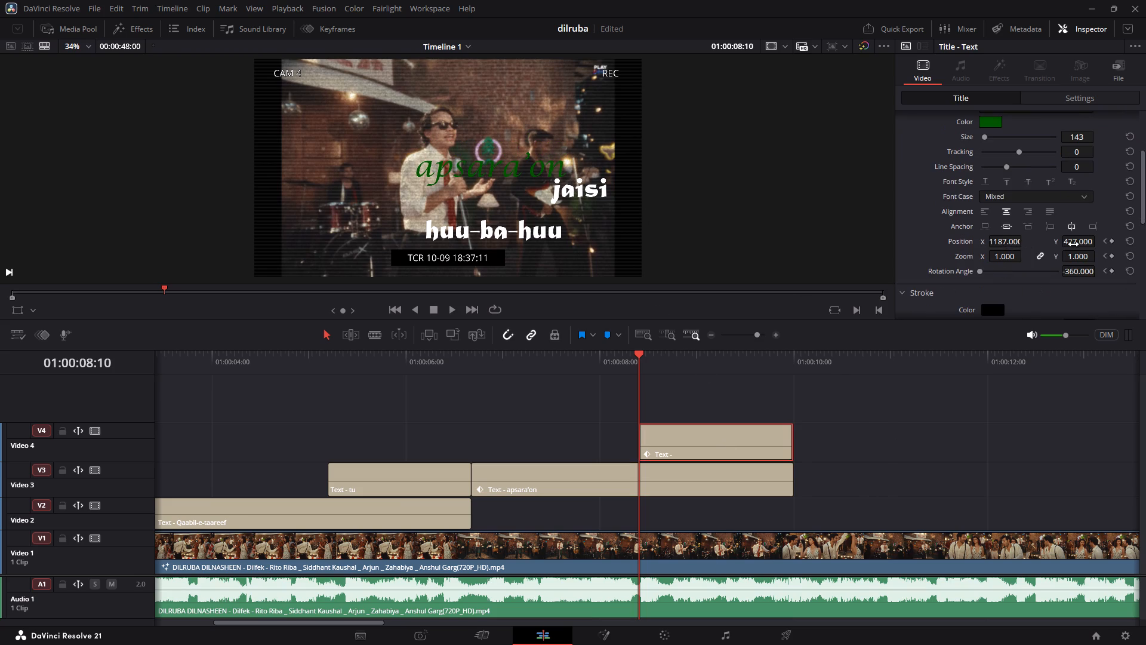
Lower the "jaisi huu-ba-huu" title on Video 4 to a Y position of 398 and deselect it.
left_click_drag(1073, 244, 1037, 238)
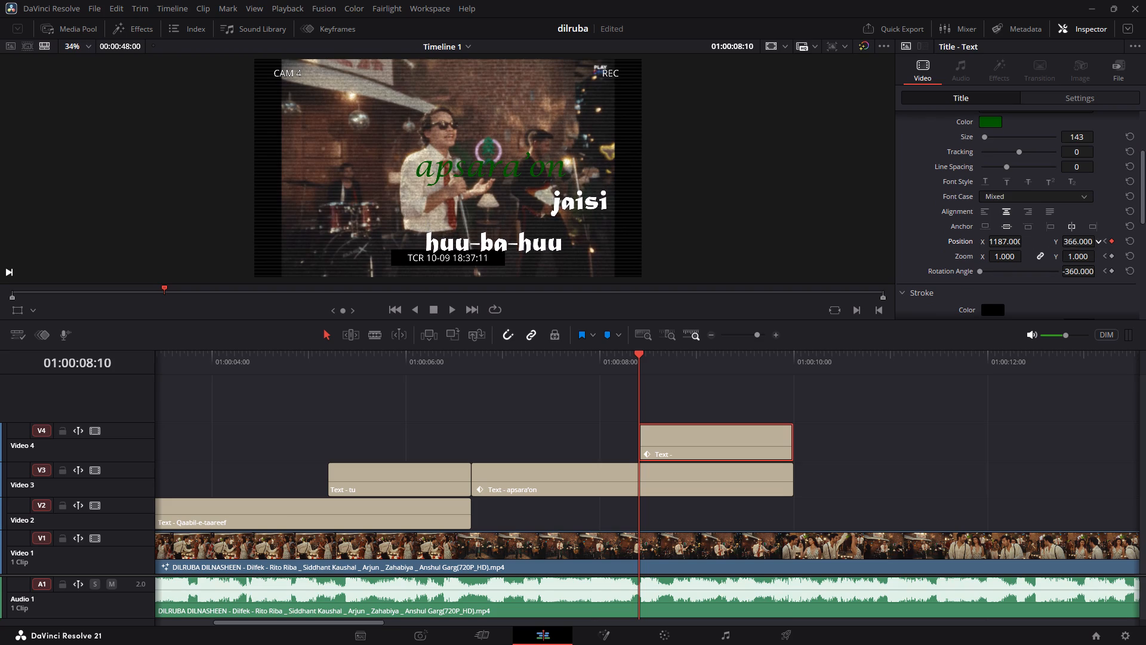
left_click_drag(1037, 238, 1056, 238)
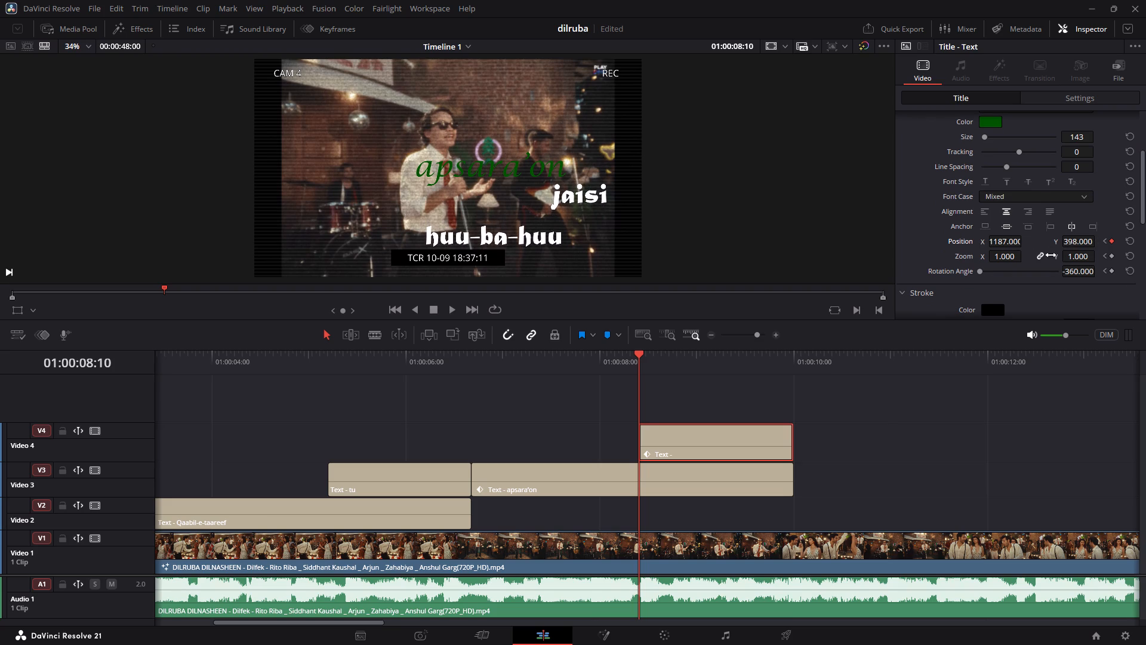
left_click(881, 410)
Replay the "apsara'on" and "jaisi huu-ba-huu" titles against the song, stepping back through frames, to check their placement and timing.
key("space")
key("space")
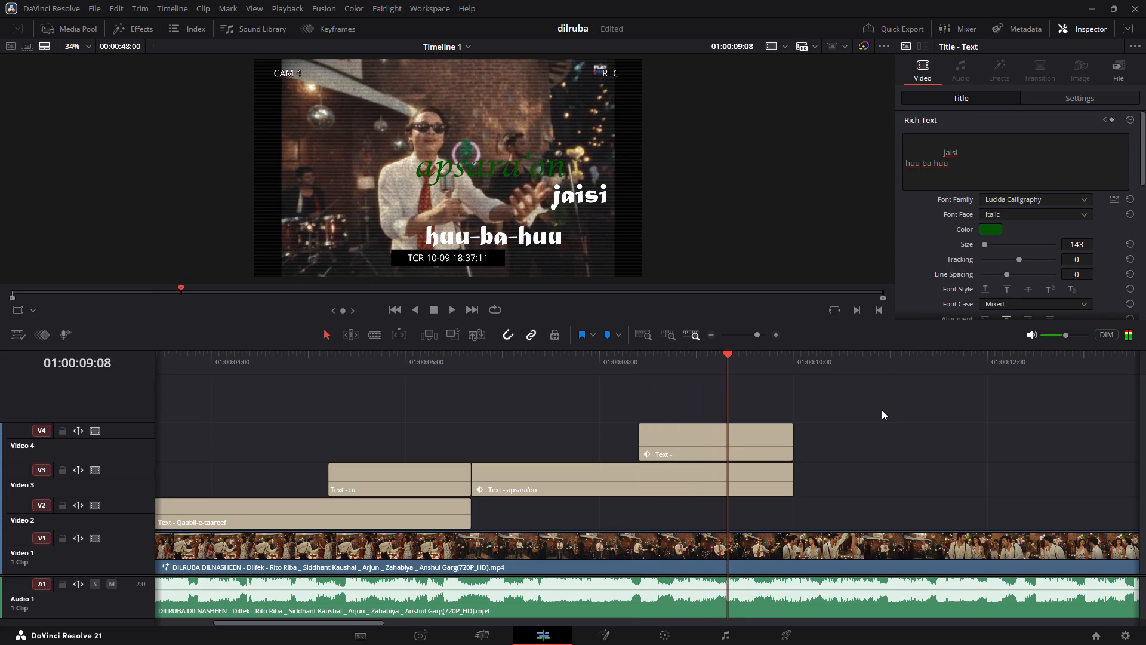
key("Up")
key("Up")
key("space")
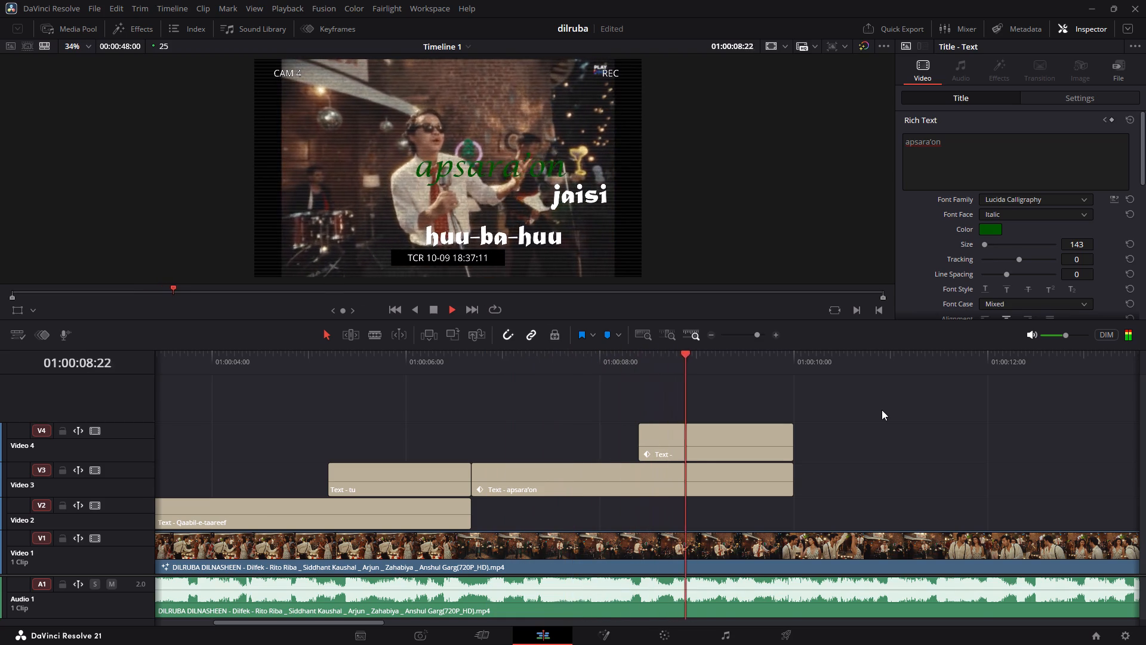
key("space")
key("Left")
key("Left")
key("Left")
key("Left")
key("Left")
key("Left")
key("Left")
key("Left")
key("Left")
key("Left")
key("Left")
key("Left")
key("Left")
key("Left")
key("Left")
key("Left")
key("Left")
key("Left")
key("Left")
key("Left")
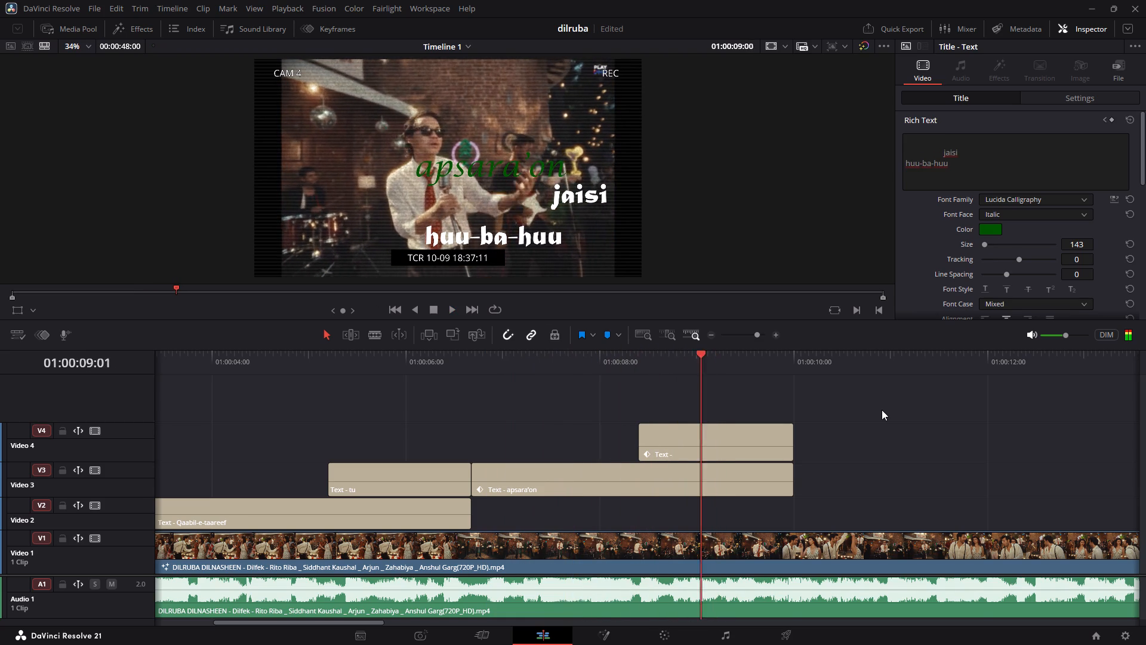
key("Up")
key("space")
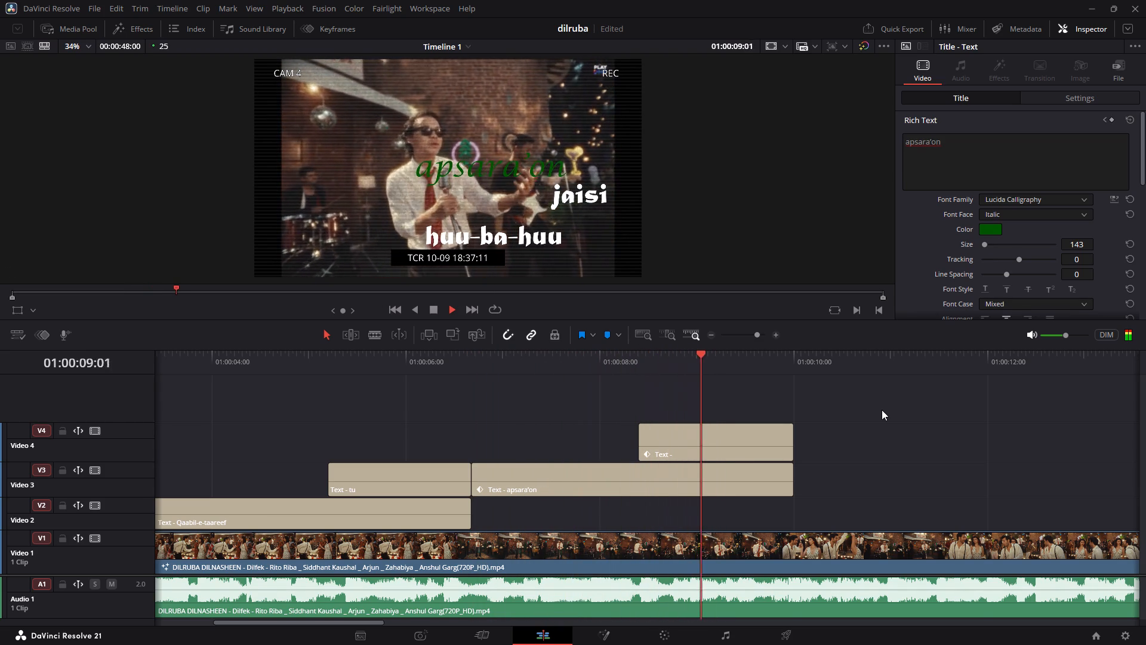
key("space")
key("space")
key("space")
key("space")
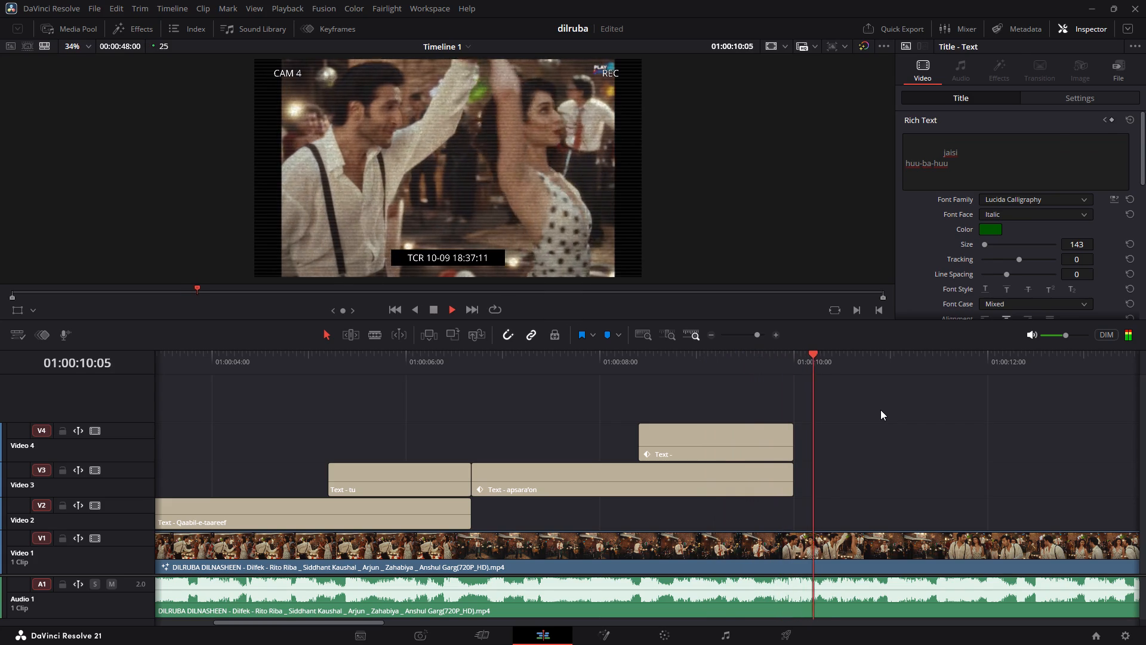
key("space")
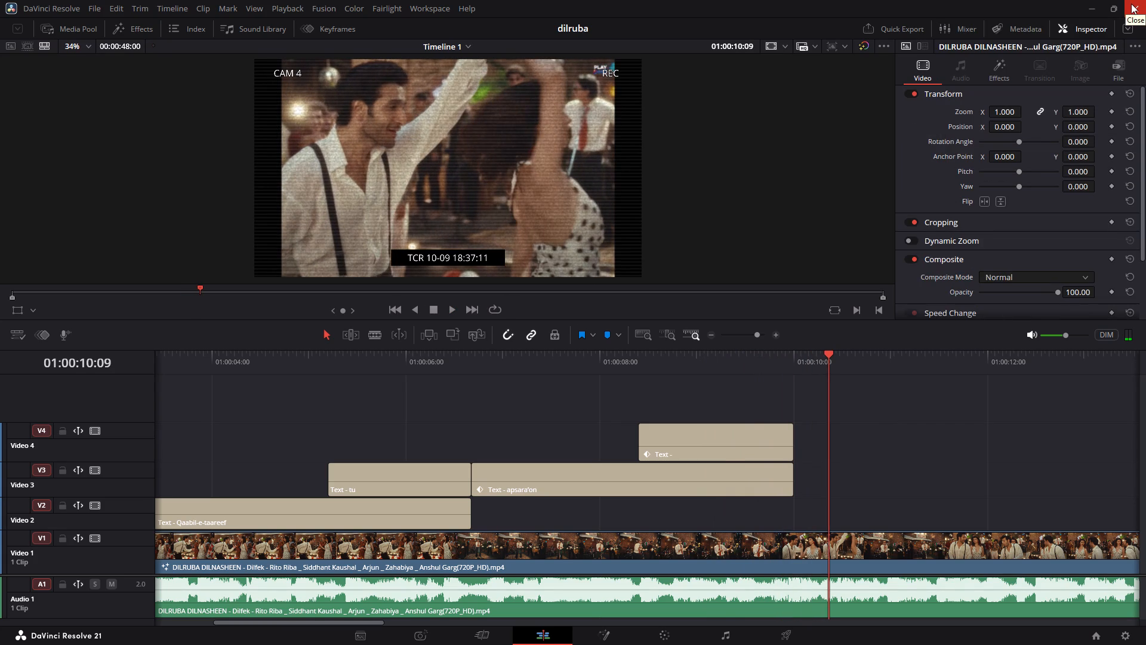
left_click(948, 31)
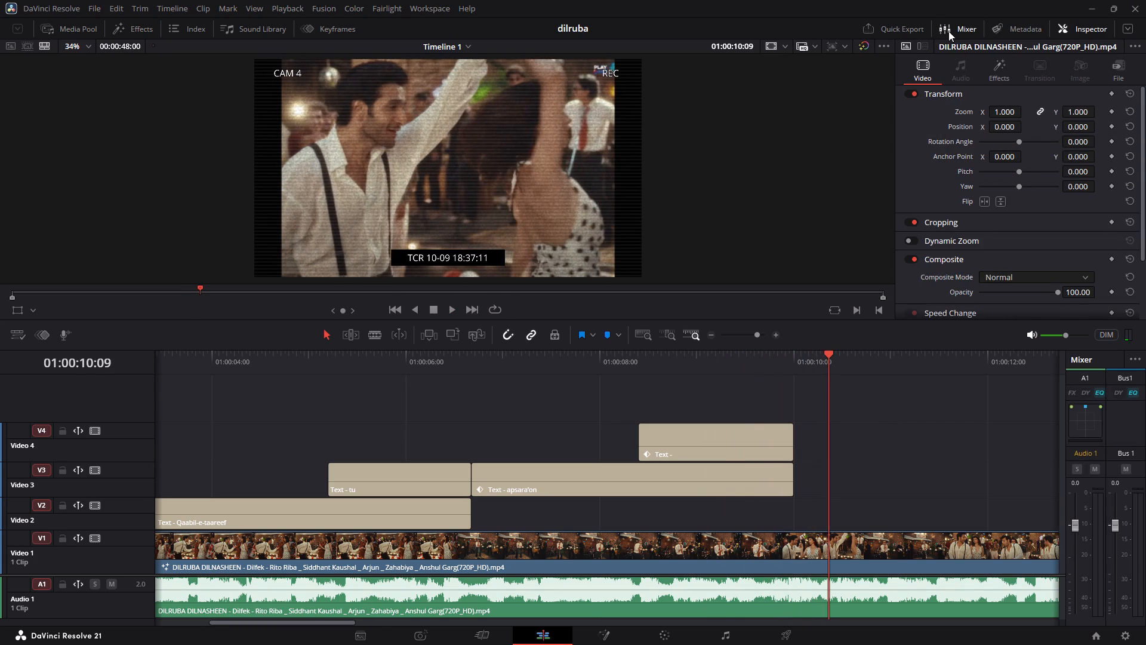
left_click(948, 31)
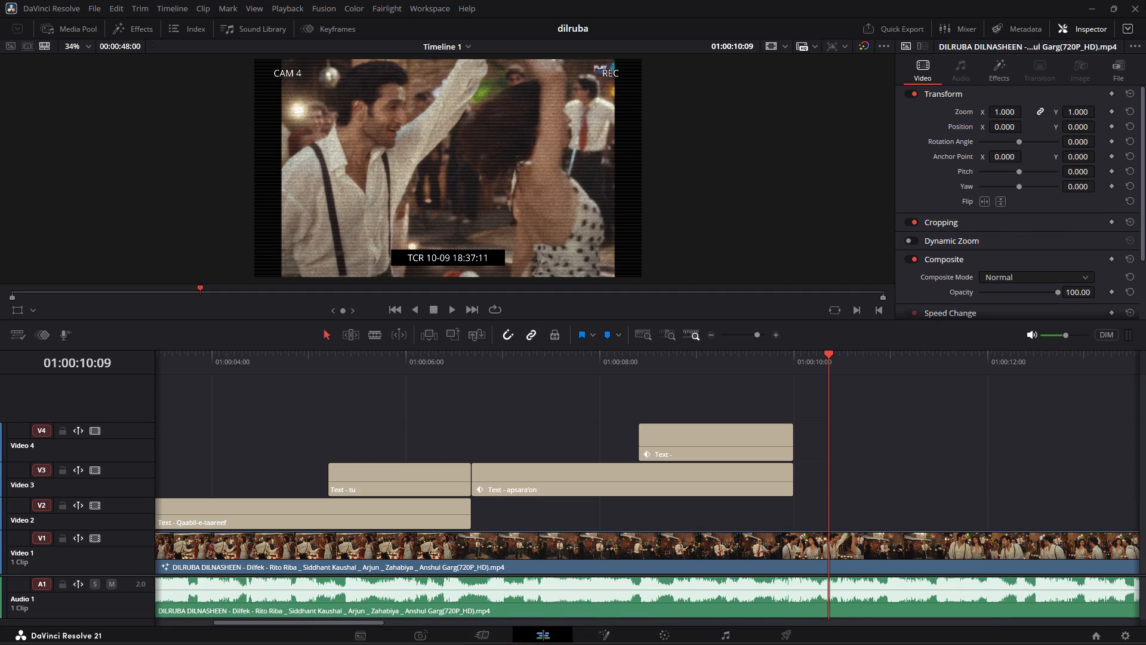